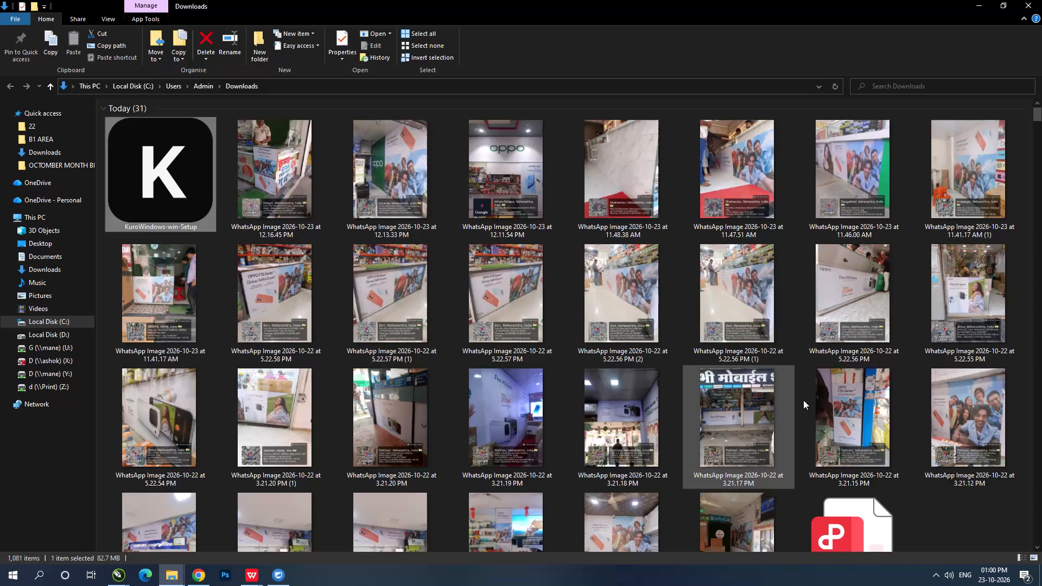
Switch to CorelDRAW's OPPO MARCH BOARD drawing and save it.
click(965, 533)
click(130, 577)
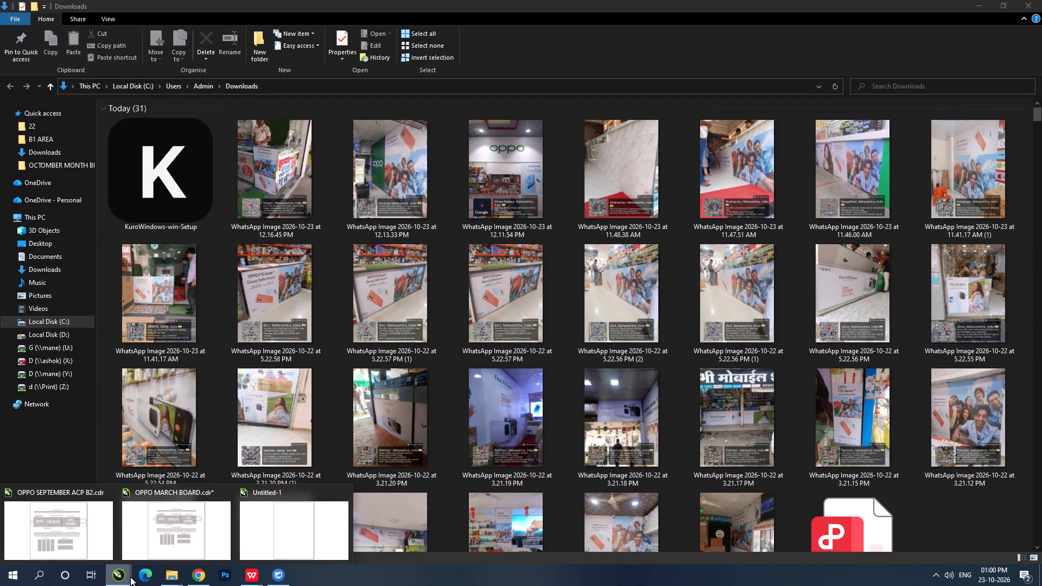
click(160, 513)
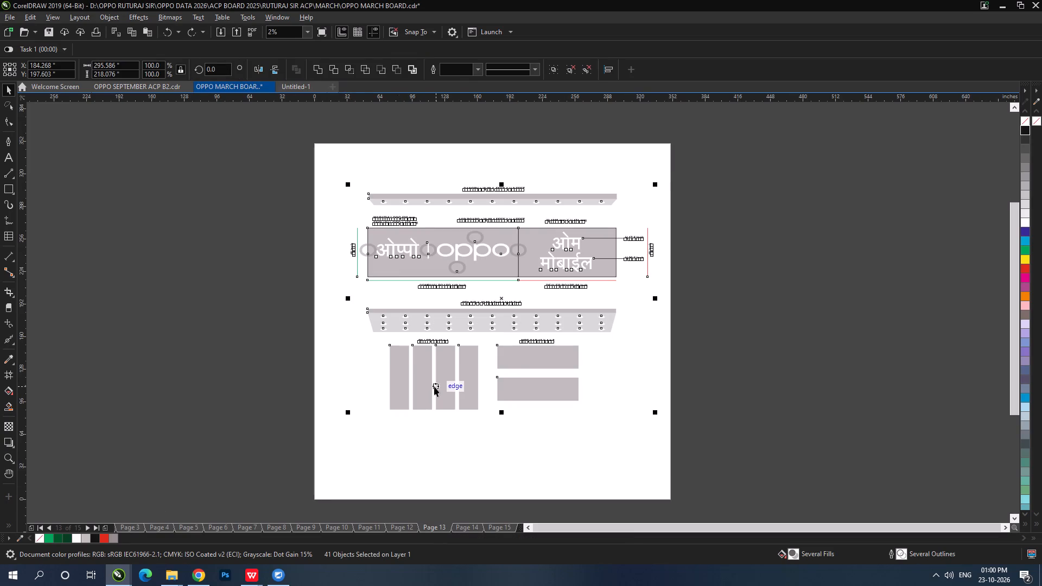
click(733, 368)
click(501, 260)
key(ctrl+s)
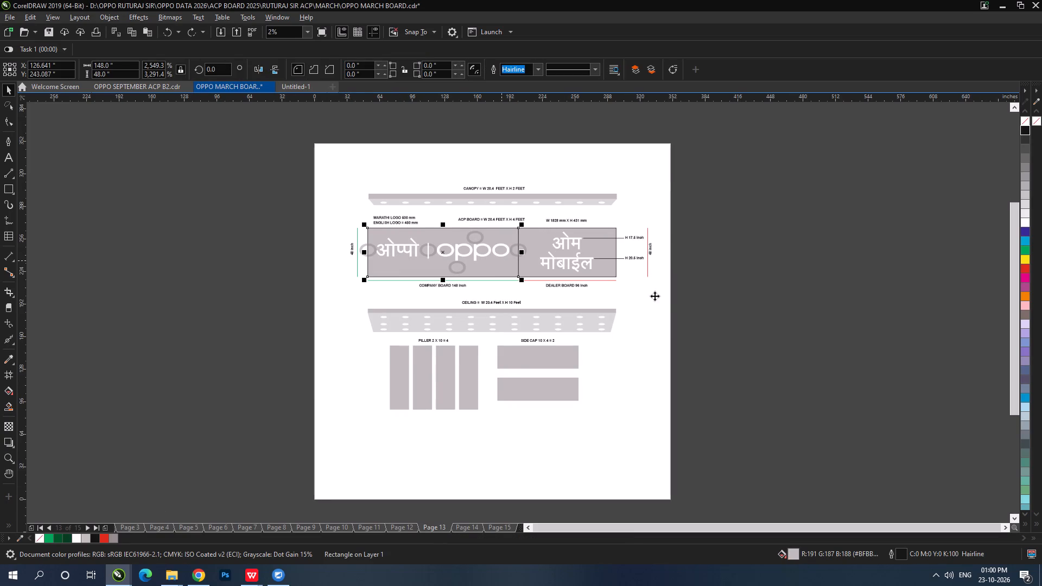
Inspect the ACP board, canopy and ceiling layout on page 13 of the drawing.
click(659, 296)
click(563, 255)
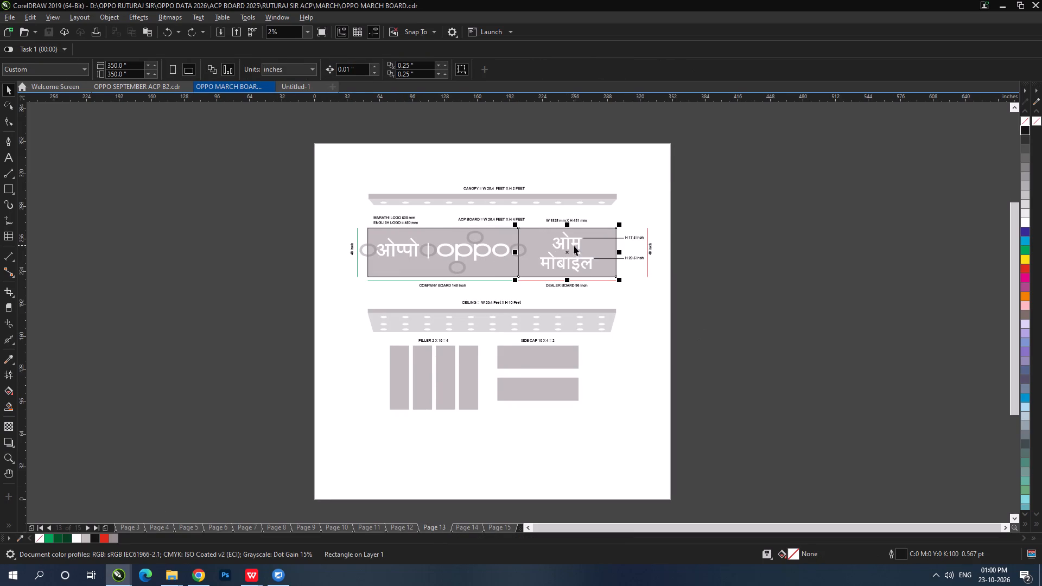
scroll(574, 242, up, 1)
click(732, 340)
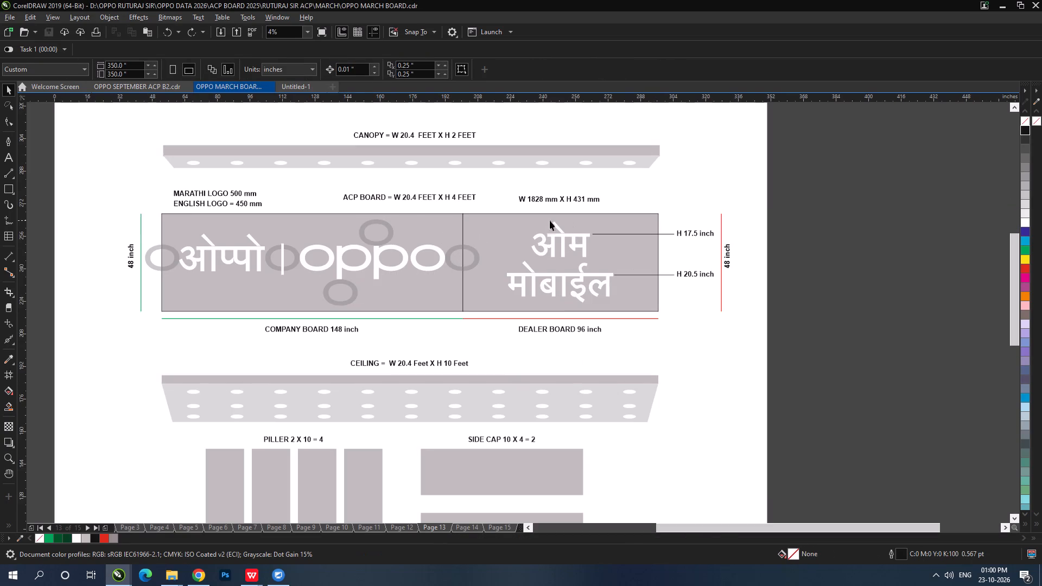
key(ctrl+a)
key(shift+F2)
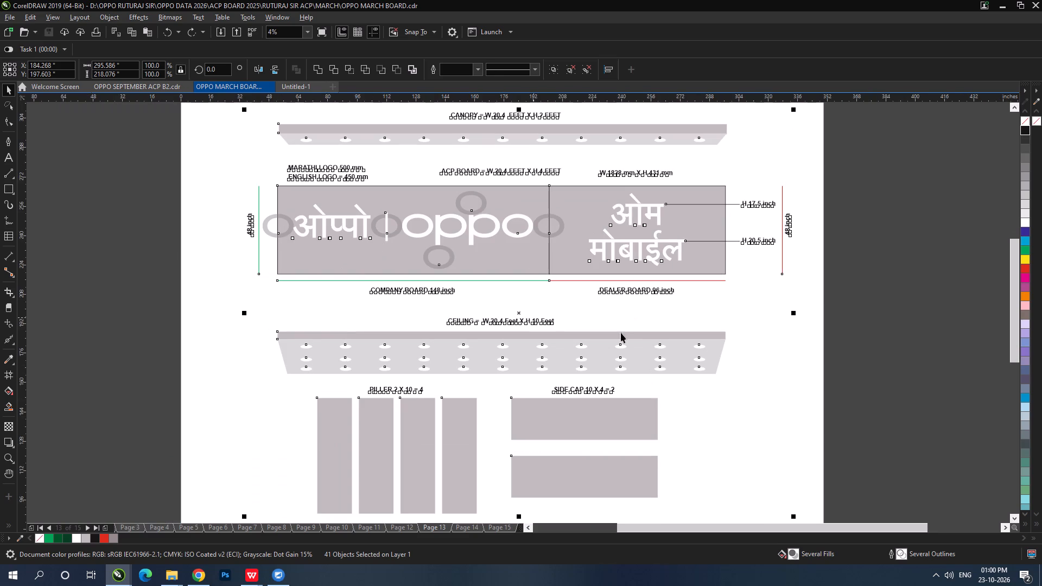
click(887, 398)
click(500, 356)
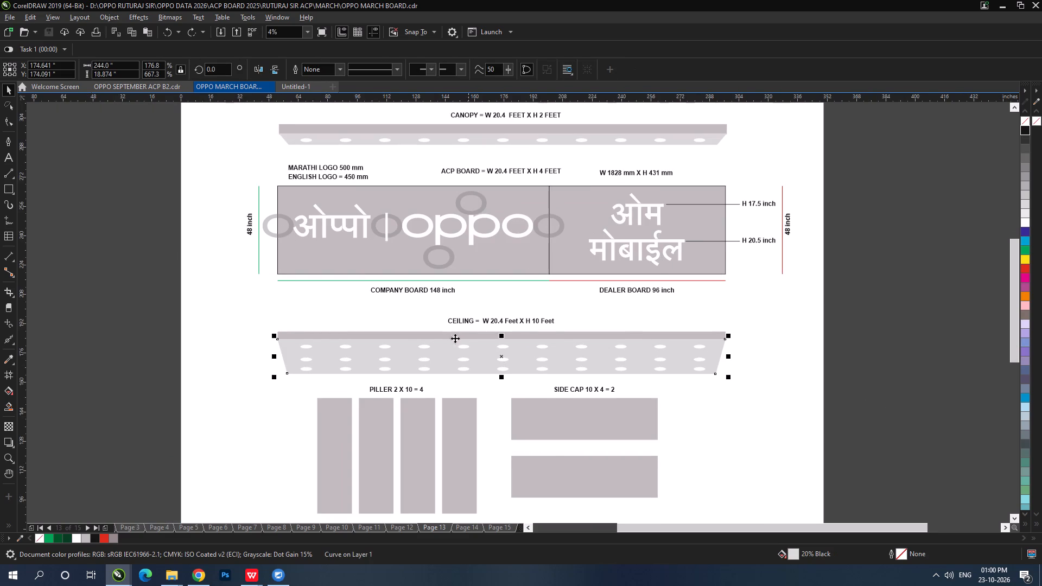
click(387, 224)
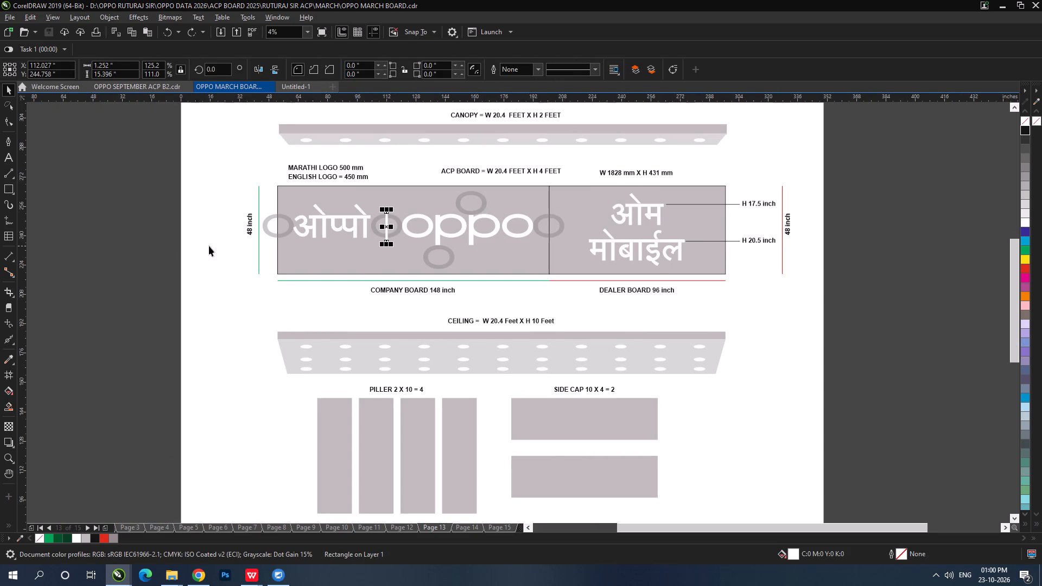
click(209, 246)
key(ctrl+s)
click(209, 246)
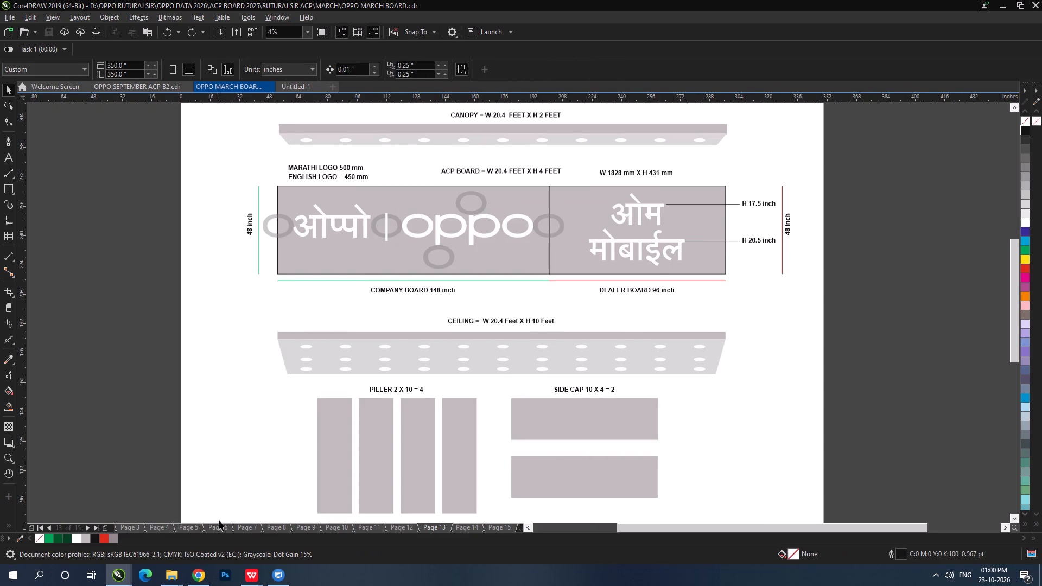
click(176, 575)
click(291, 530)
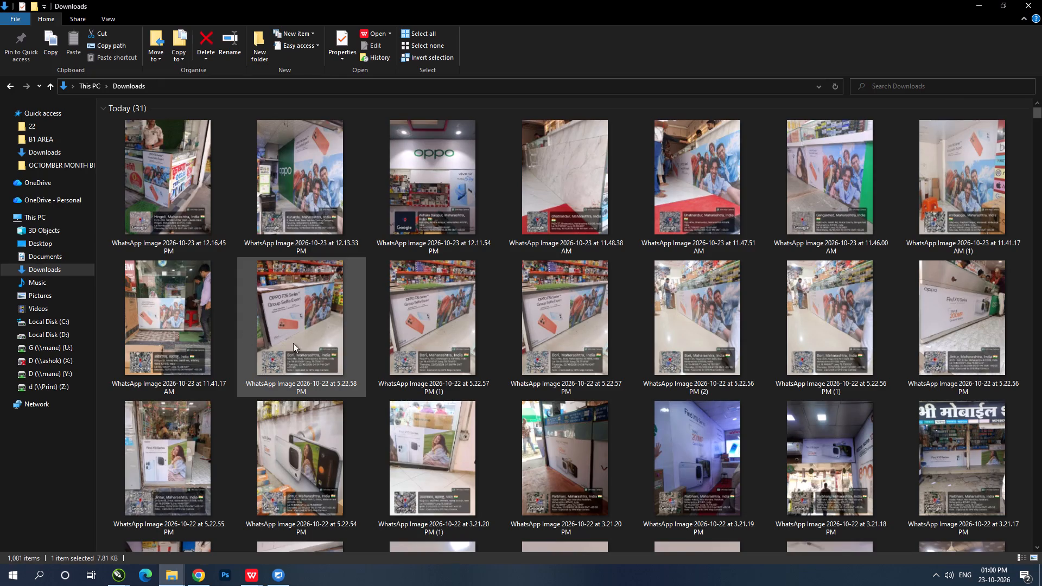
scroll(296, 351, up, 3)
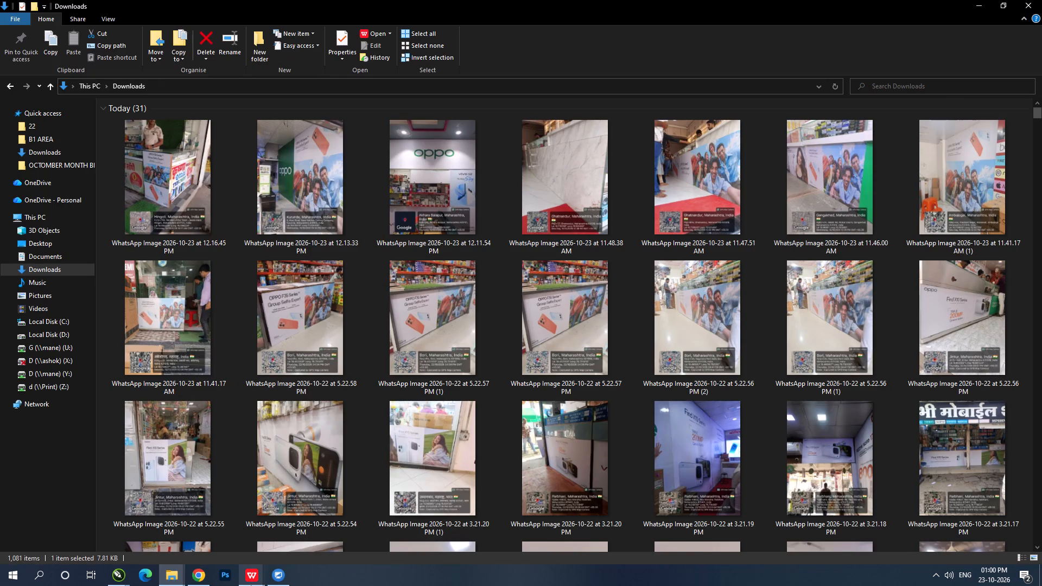
Switch to the B1 AREA = FIND X 10 presentation in WPS Office and open slide 3, MAHAVEER MOBILE (AMBAJOGAI).
click(251, 585)
click(260, 543)
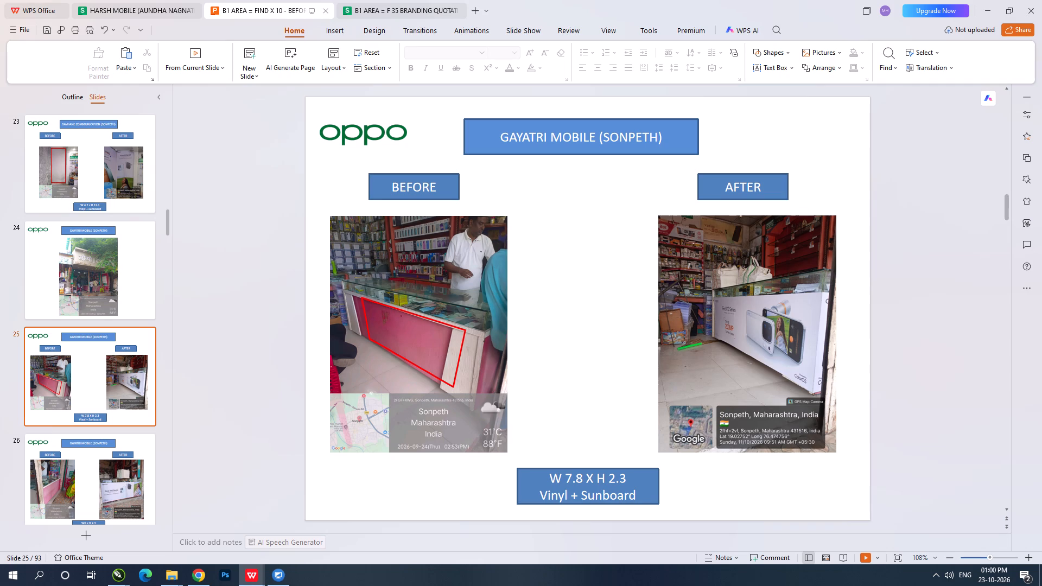
click(594, 352)
scroll(142, 296, up, 4)
drag(168, 207, 167, 124)
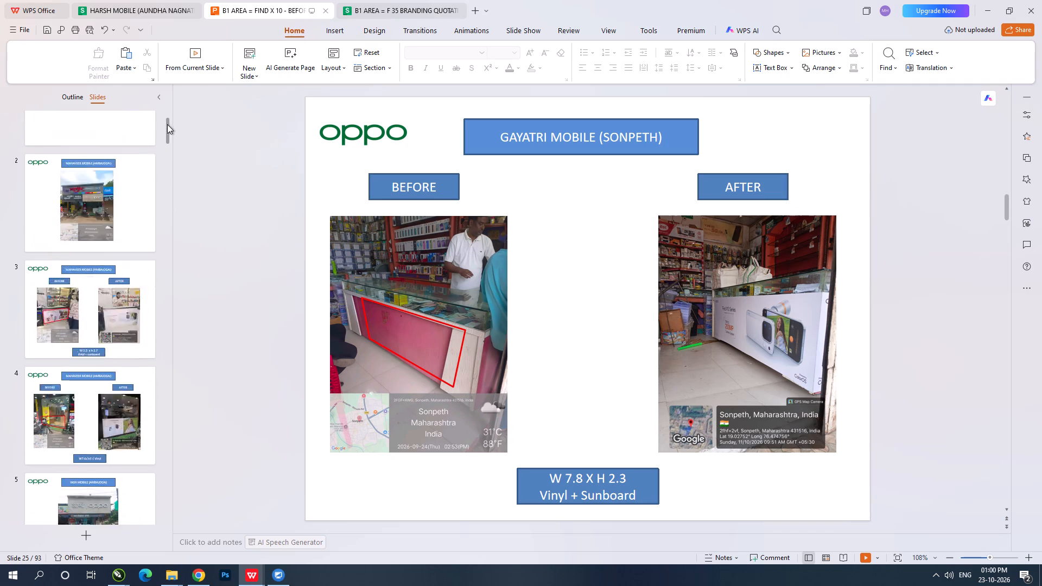
drag(167, 124, 168, 115)
click(128, 366)
click(726, 316)
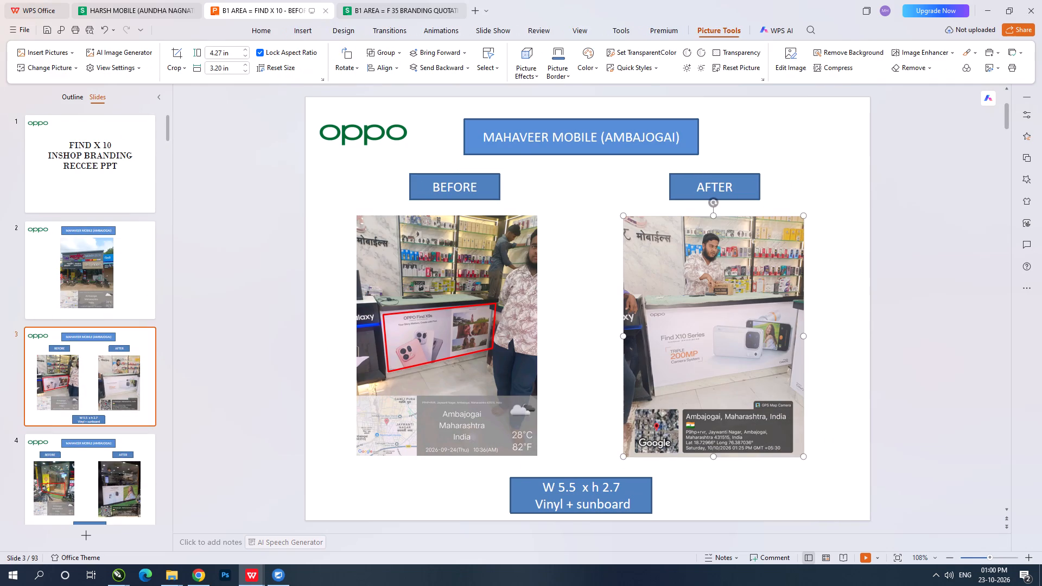
ctrl+scroll(829, 344, up, 1)
click(961, 349)
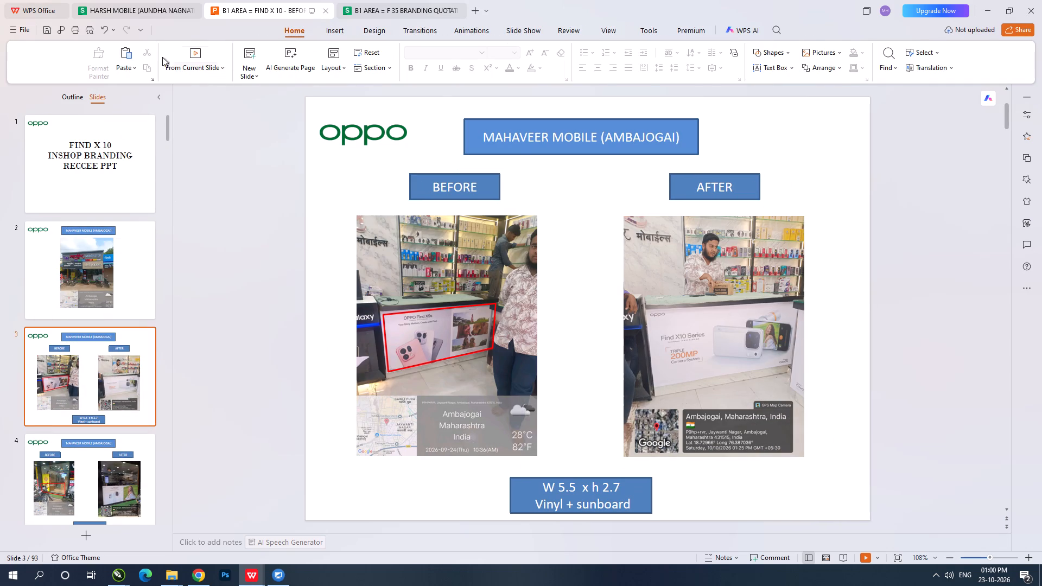
Draw a rectangle about 2.68 × 1.58 in over the AFTER photo's counter branding, with no fill and a red outline.
click(776, 52)
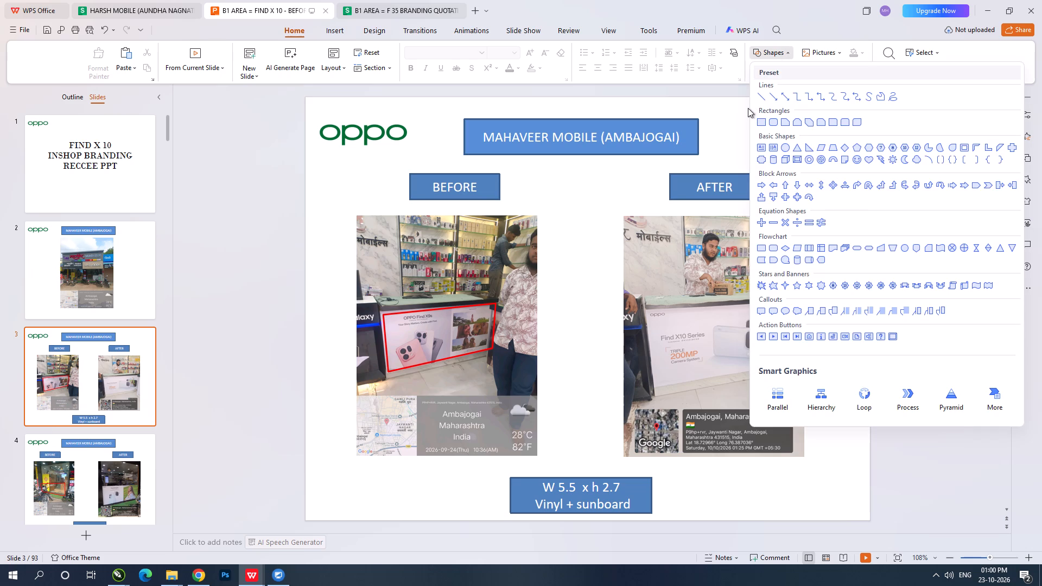
click(764, 118)
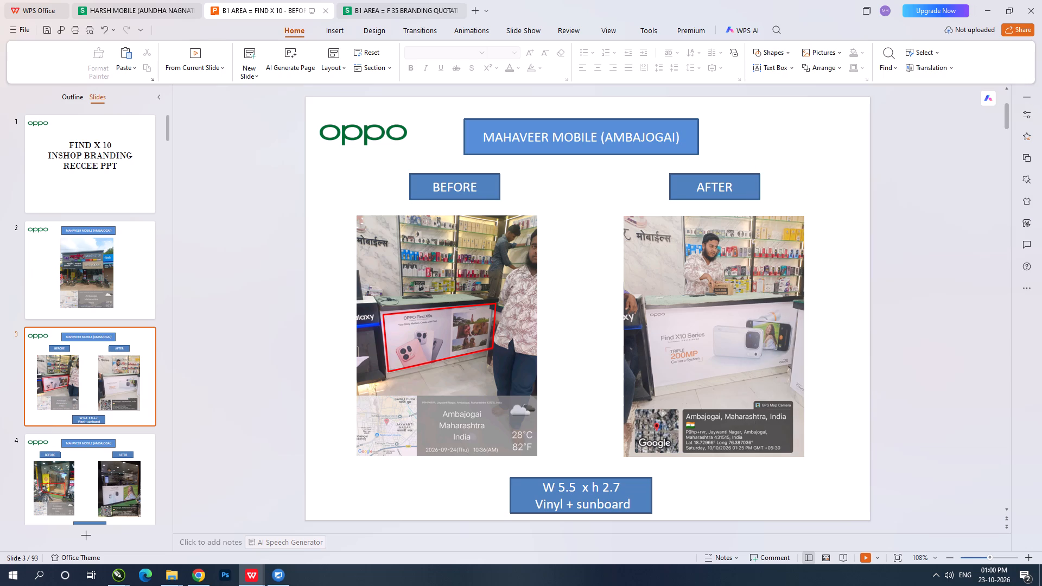
drag(799, 303, 649, 391)
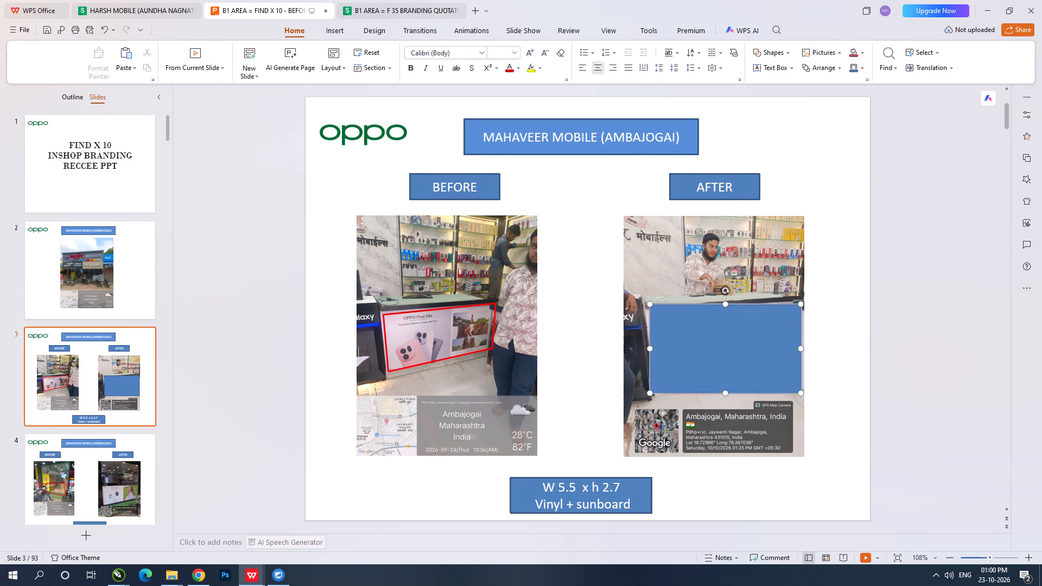
click(554, 69)
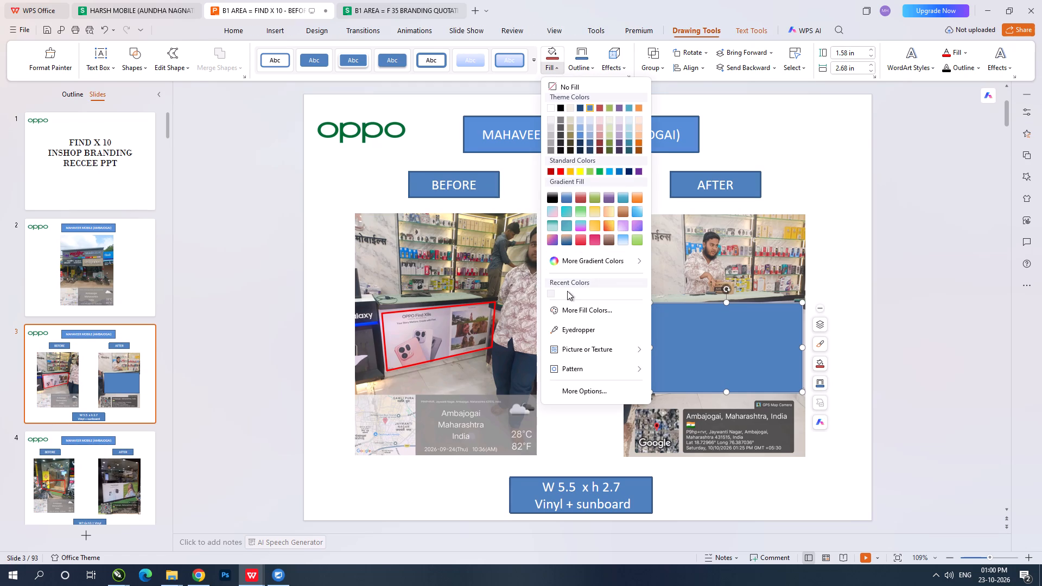
click(575, 85)
click(589, 63)
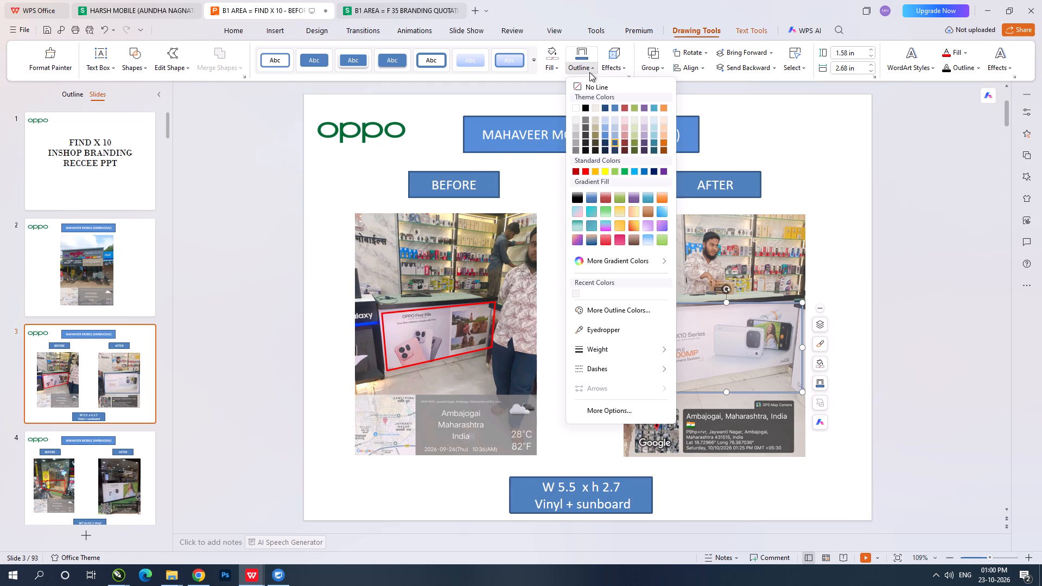
click(586, 169)
Edit the red rectangle's points so its four corners follow the Find X10 counter panel in slide 3's AFTER photo.
ctrl+scroll(873, 342, up, 2)
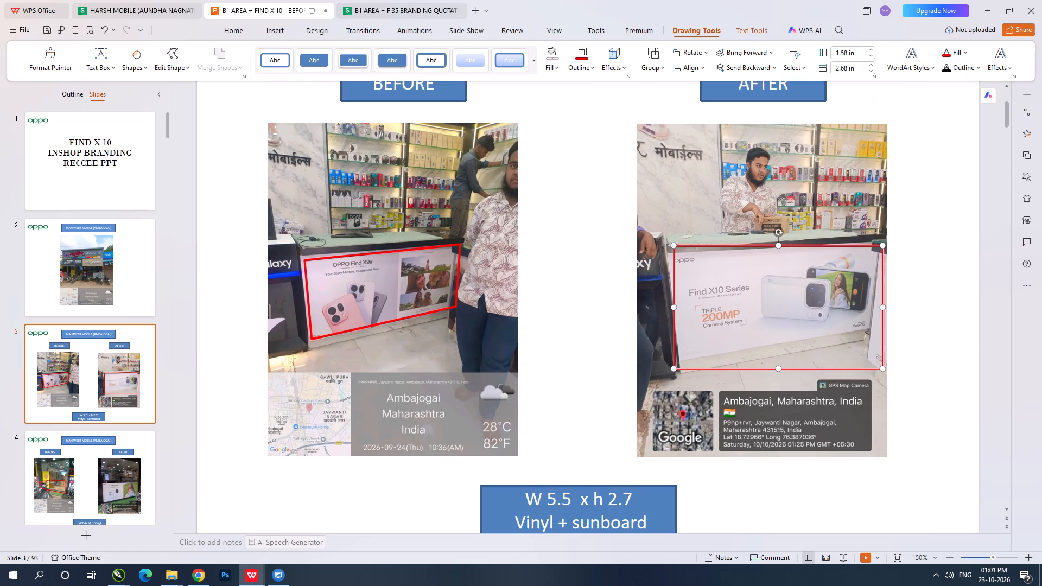
click(174, 62)
click(189, 111)
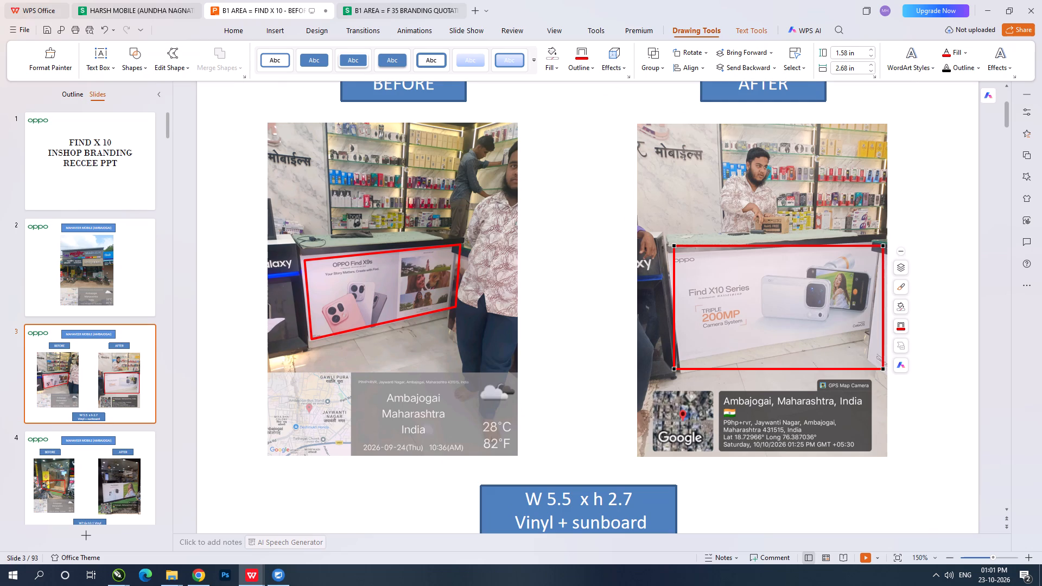
drag(884, 247, 870, 242)
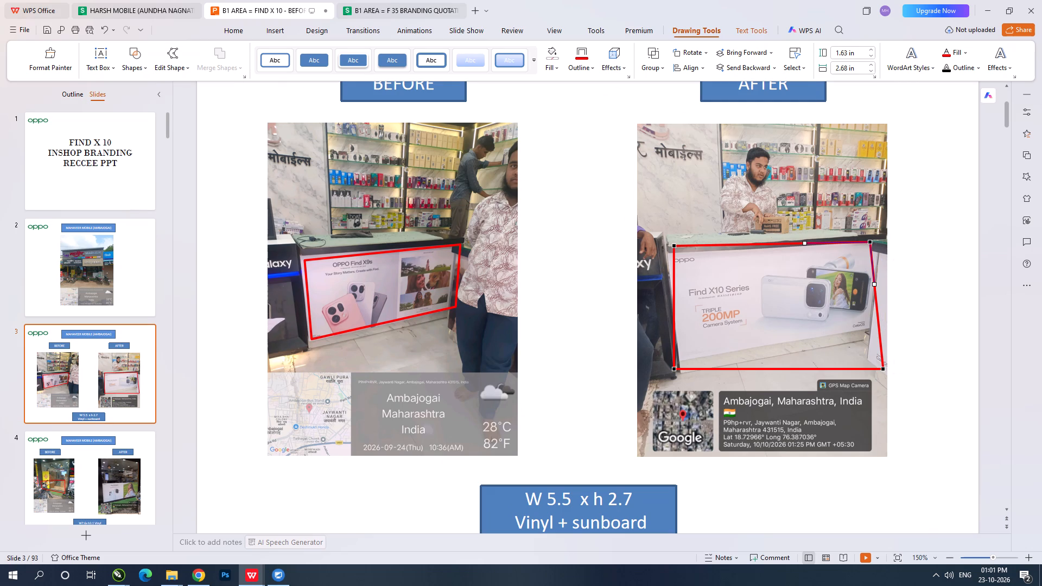
drag(883, 372, 868, 332)
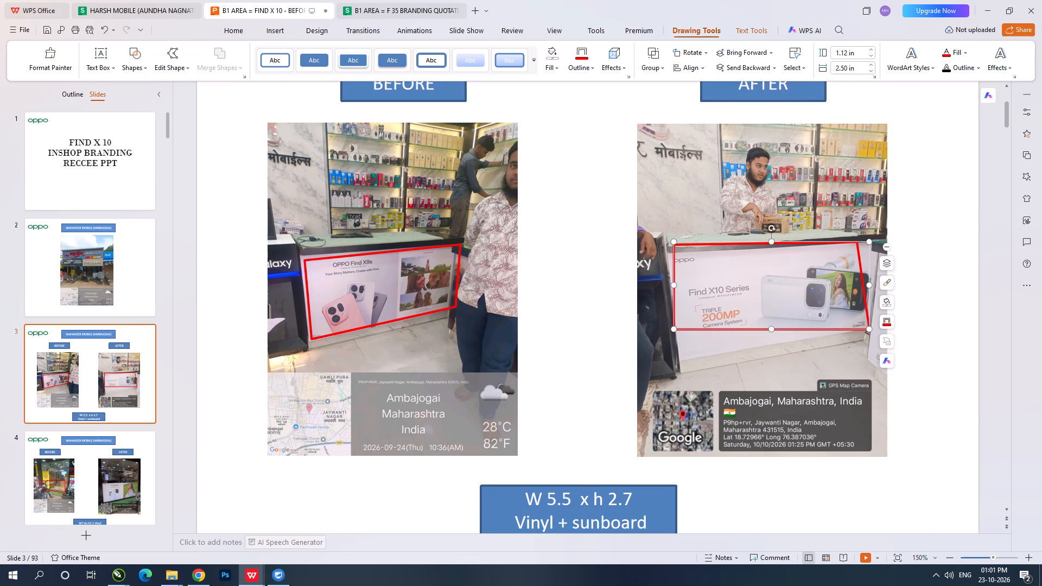
click(675, 328)
click(182, 55)
click(181, 106)
drag(673, 328, 679, 363)
drag(673, 245, 665, 255)
click(934, 257)
On slide 4, draw a rectangle about 2.76 × 1.65 in over the AFTER photo's Find X10 branding, with no fill and a red outline.
key(Down)
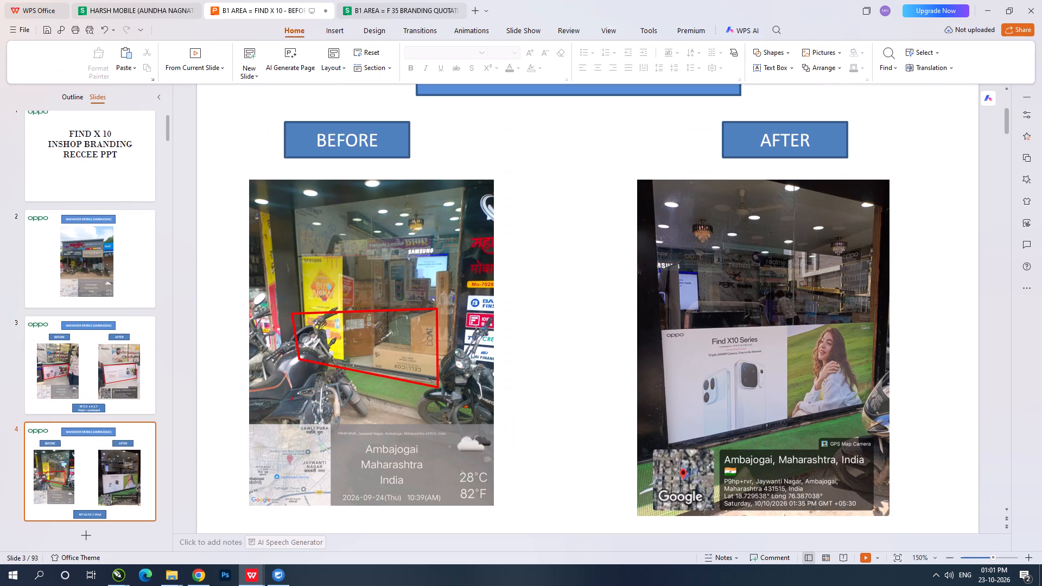
click(778, 52)
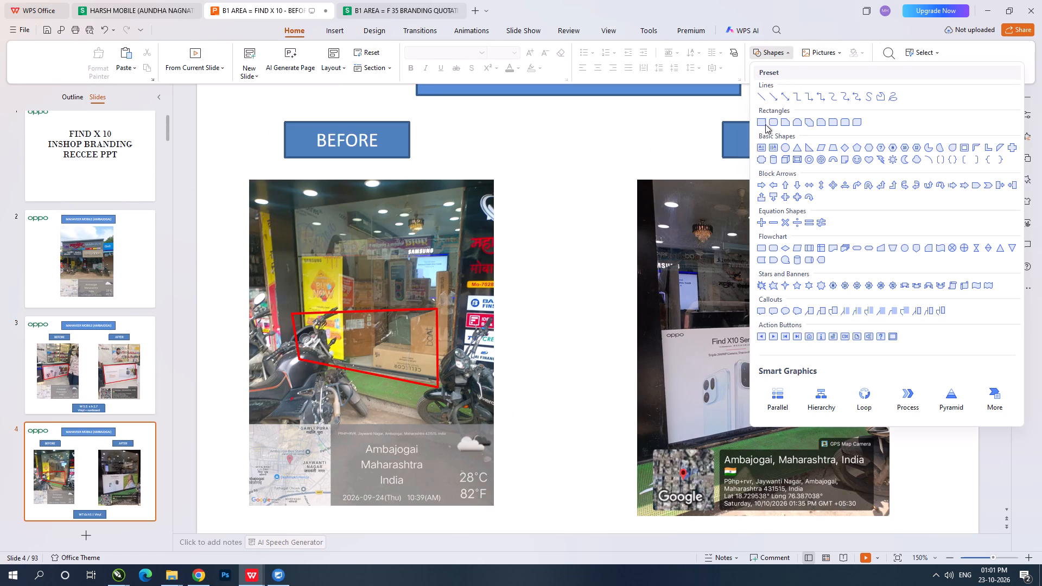
click(765, 122)
drag(874, 320, 665, 451)
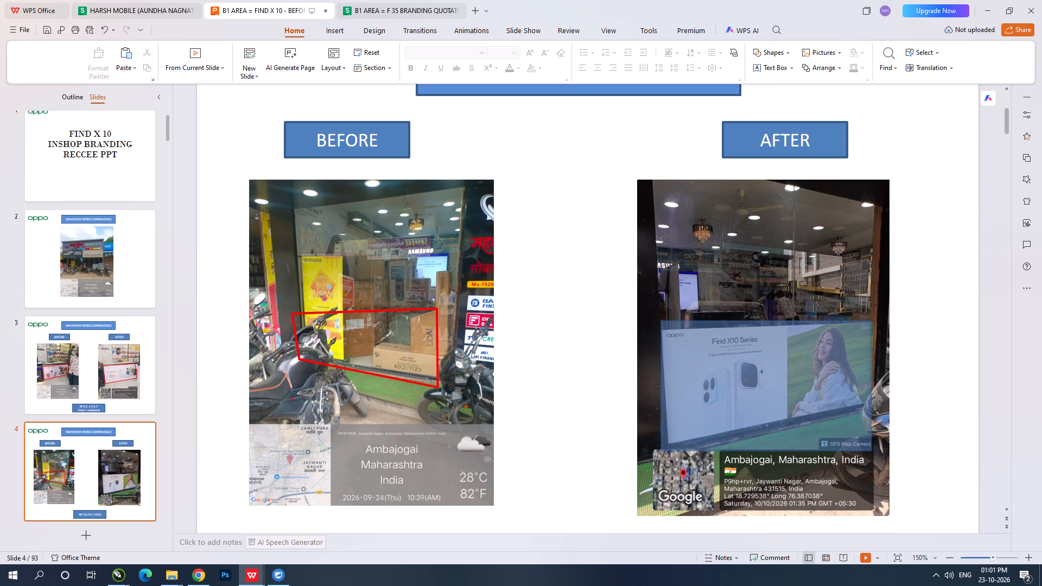
drag(665, 451, 655, 449)
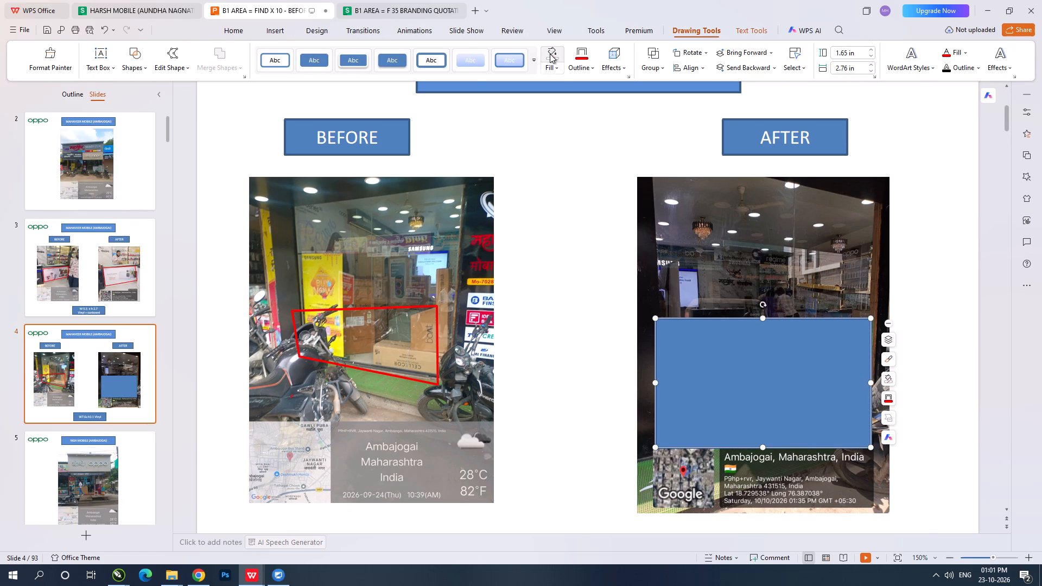
click(550, 54)
click(582, 53)
Edit the red rectangle's points so its corners match the slanted Find X10 window panel in slide 4's AFTER photo.
click(174, 65)
click(194, 110)
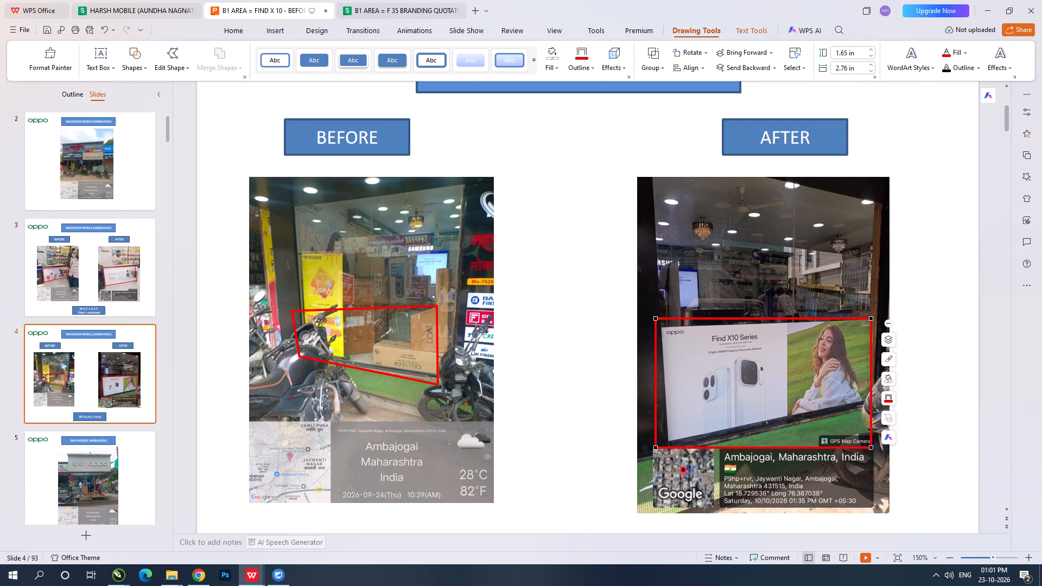
drag(653, 318, 660, 329)
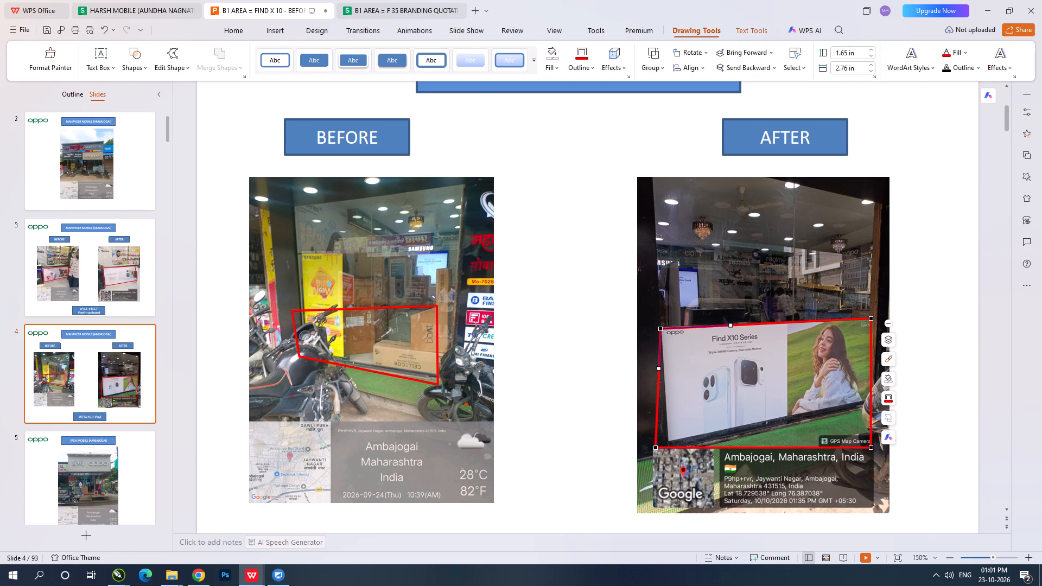
drag(656, 448, 671, 441)
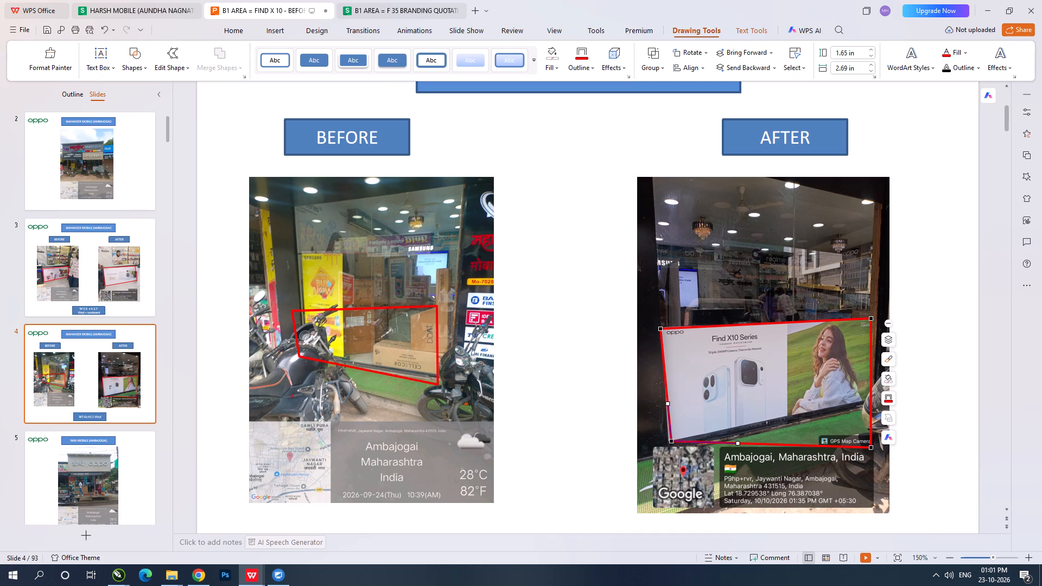
drag(873, 449, 867, 401)
click(957, 277)
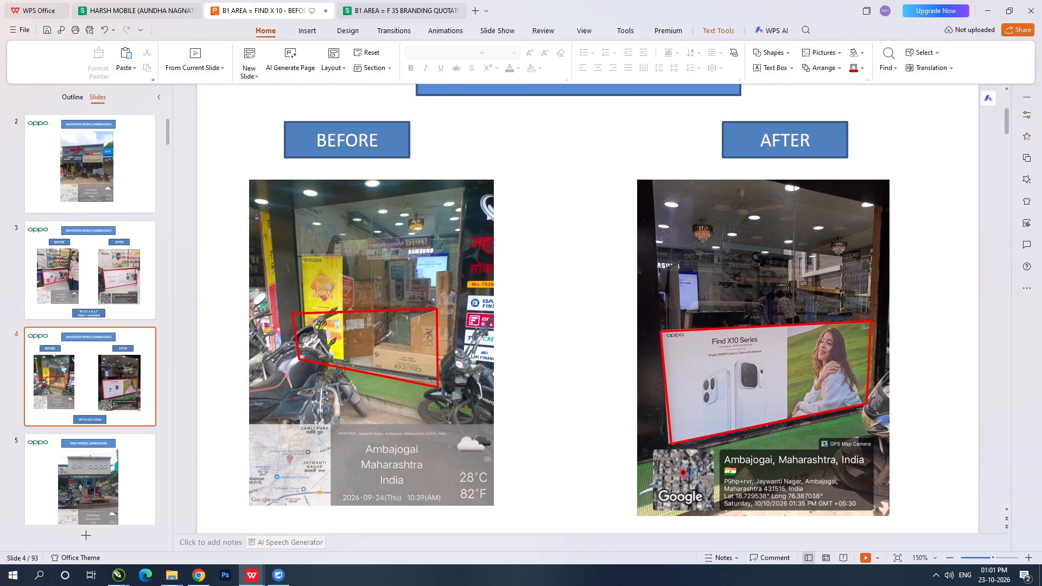
On slide 6, draw a rectangle about 2.13 × 1.50 in over the AFTER photo's Find X10 branding, with no fill and a red outline.
key(Down)
key(Down)
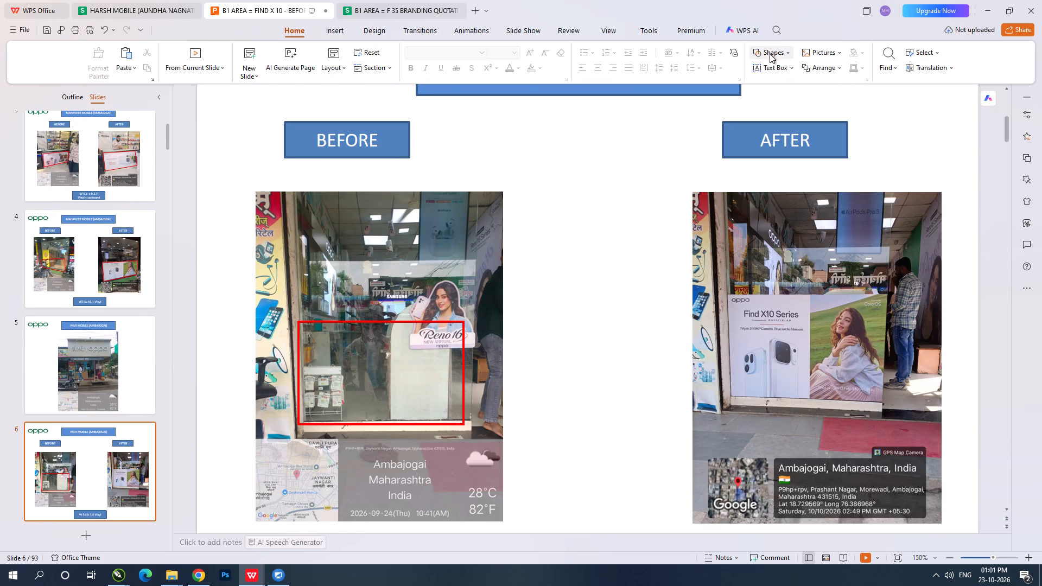
click(770, 53)
click(760, 119)
drag(887, 295, 726, 411)
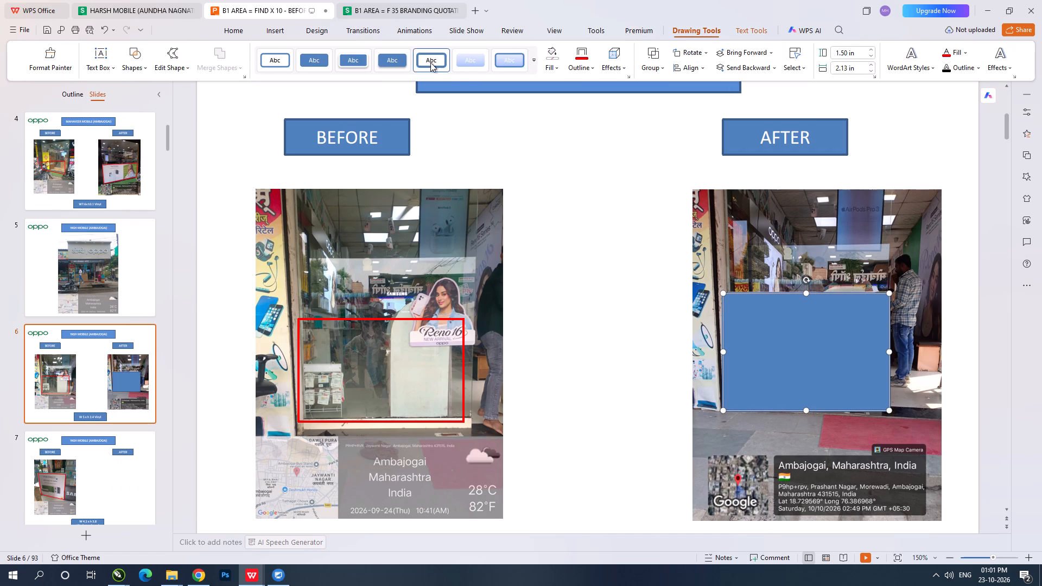
click(545, 54)
click(588, 54)
Edit the red rectangle's points so its lower corners follow the bottom edge of the Find X10 panel in slide 6's AFTER photo.
click(168, 65)
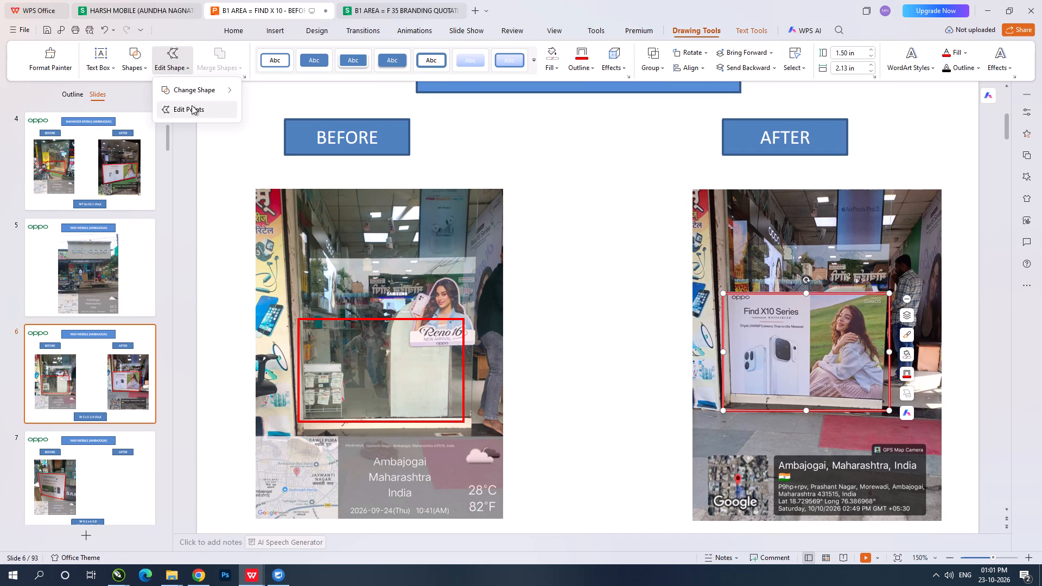
click(194, 110)
drag(889, 411, 878, 405)
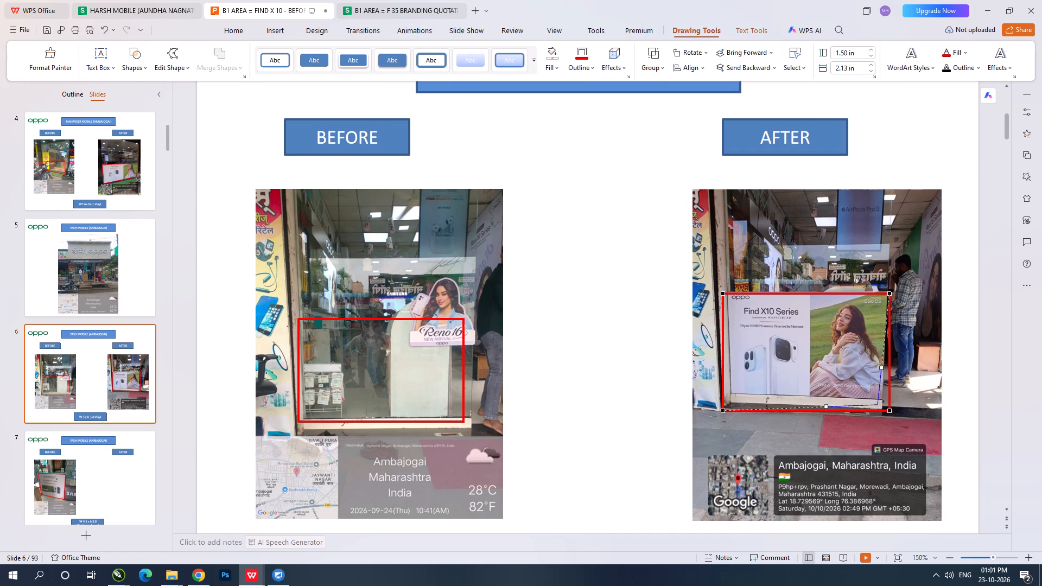
drag(878, 405, 881, 401)
drag(723, 412, 727, 395)
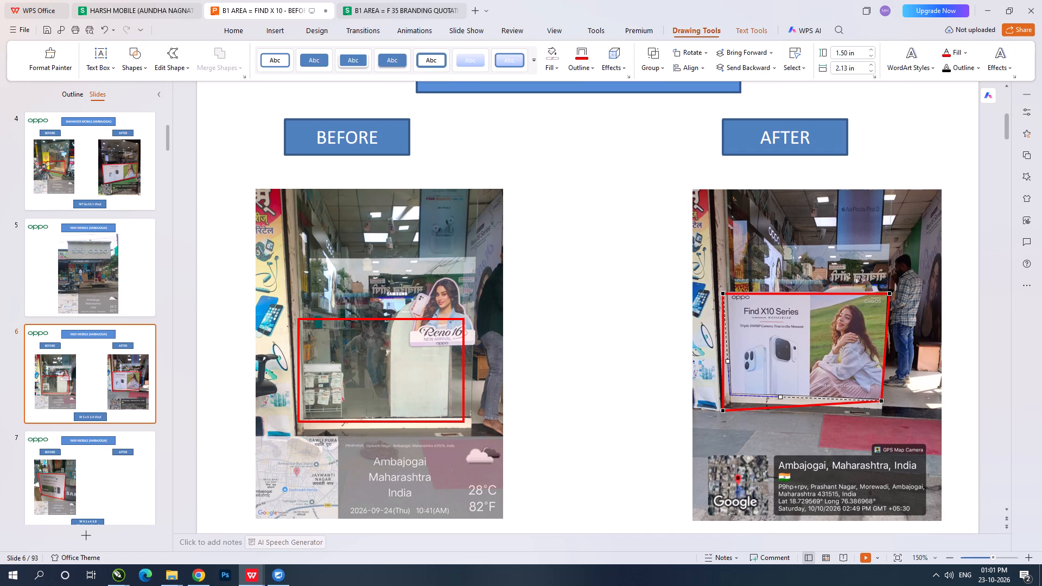
drag(727, 395, 726, 396)
click(965, 349)
On slide 8, draw a rectangle about 1.26 × 2.28 in over the AFTER photo's Find X10 poster, with no fill and a red outline.
key(Down)
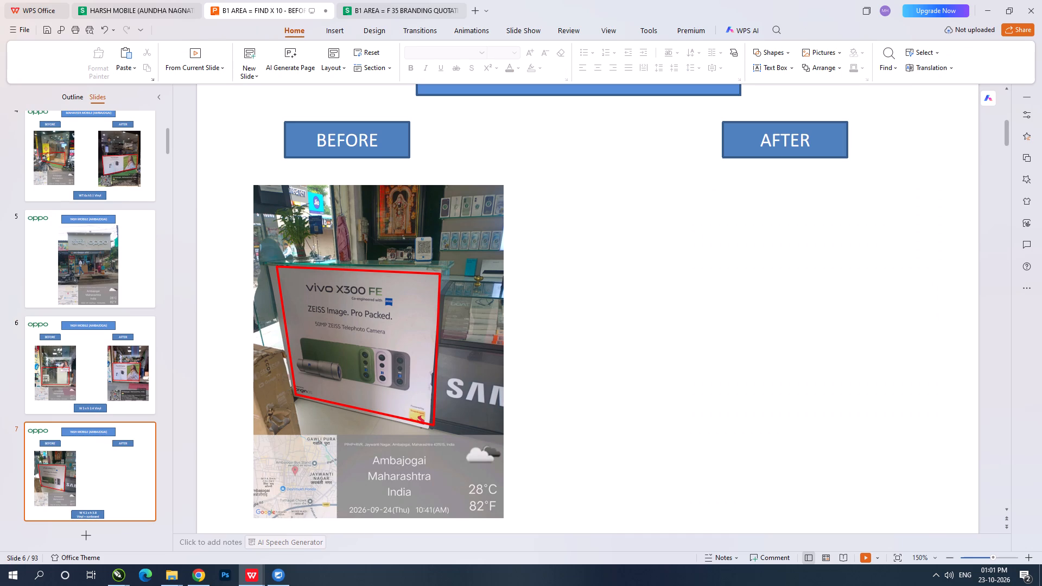
ctrl+scroll(674, 288, down, 1)
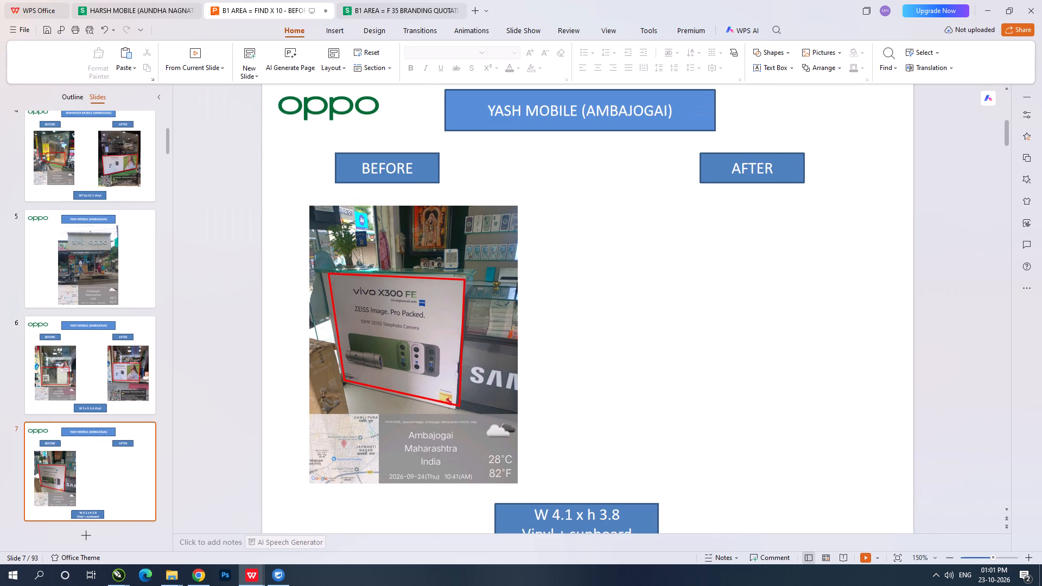
ctrl+scroll(672, 289, down, 1)
ctrl+scroll(672, 289, up, 1)
key(Down)
key(Up)
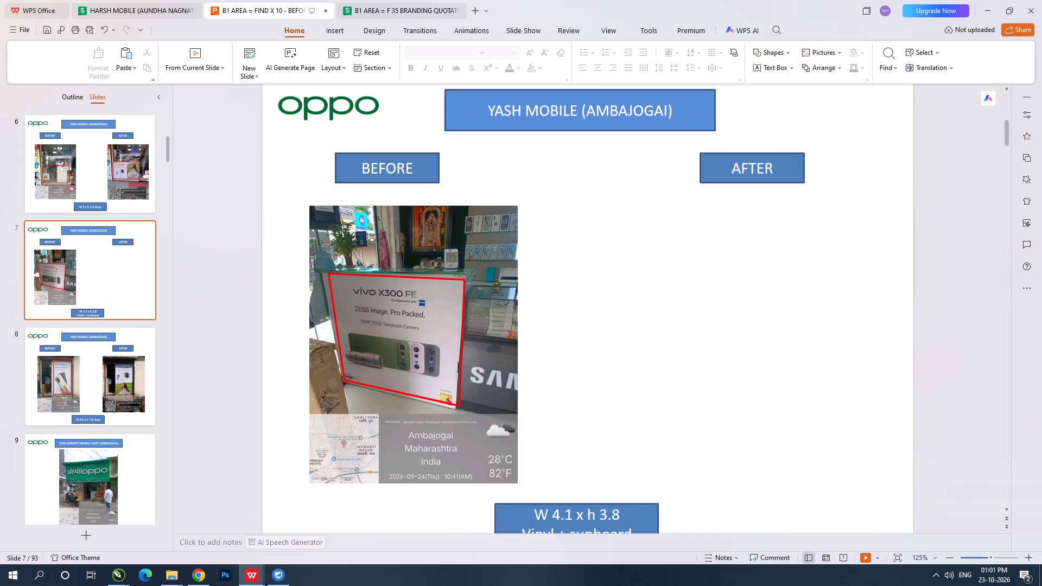
key(Down)
click(766, 52)
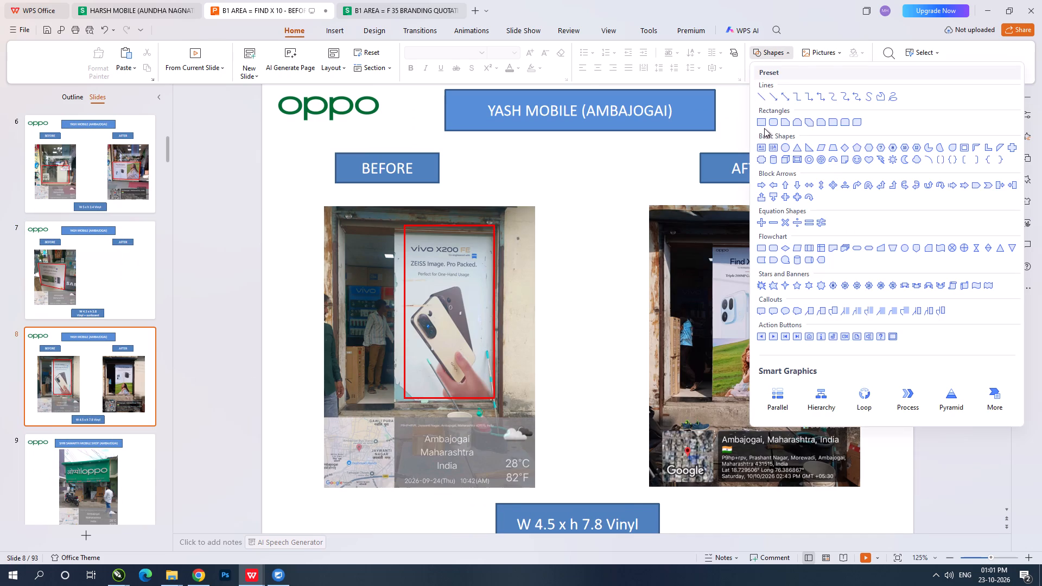
click(763, 122)
drag(714, 246, 800, 395)
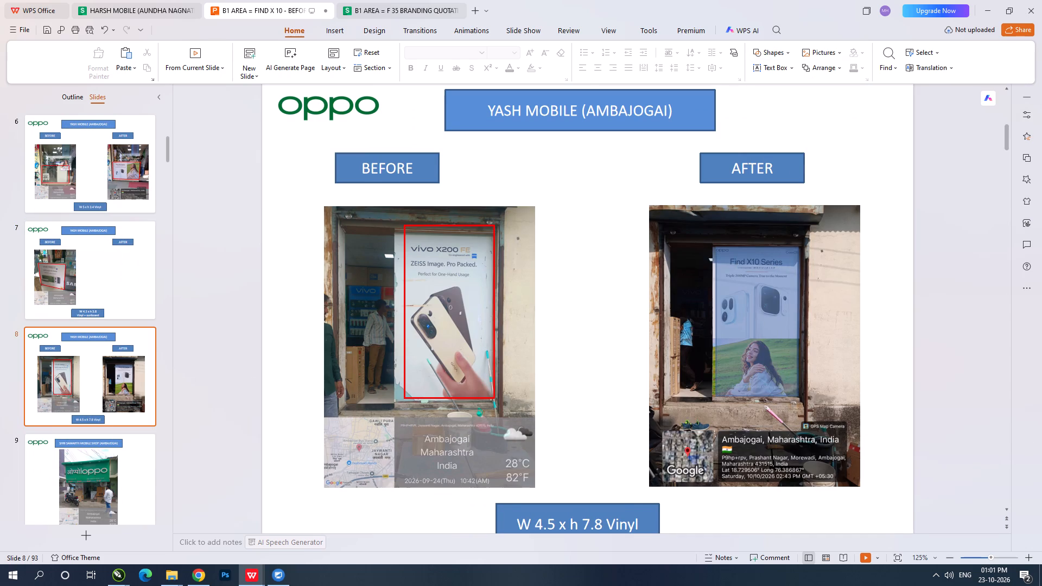
drag(800, 395, 800, 394)
click(554, 57)
click(586, 58)
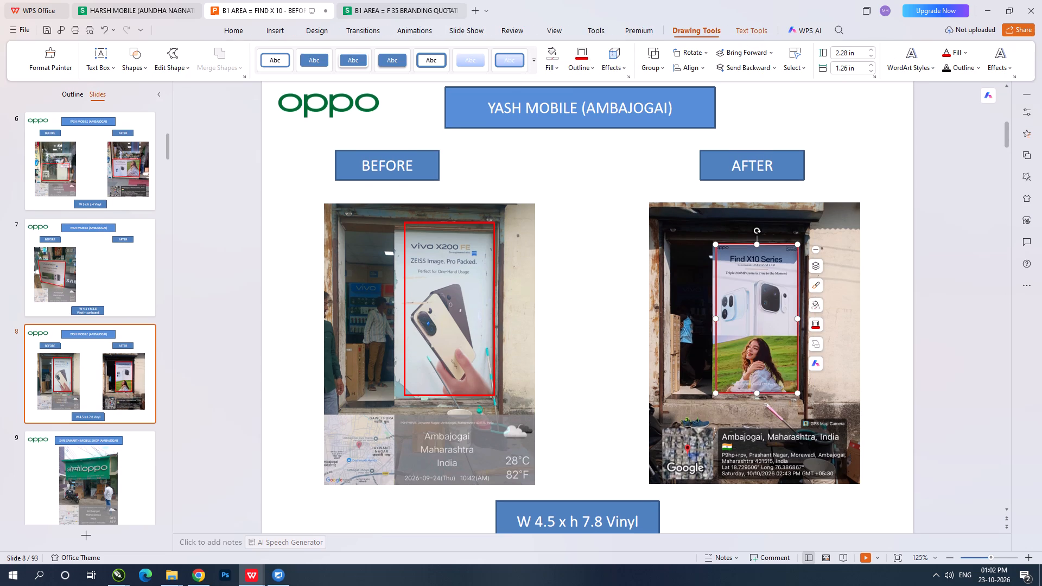
click(609, 248)
On slide 10, draw a rectangle about 2.36 × 2.28 in over the AFTER photo's Find X10 panel, with no fill and a red outline.
key(Down)
key(Down)
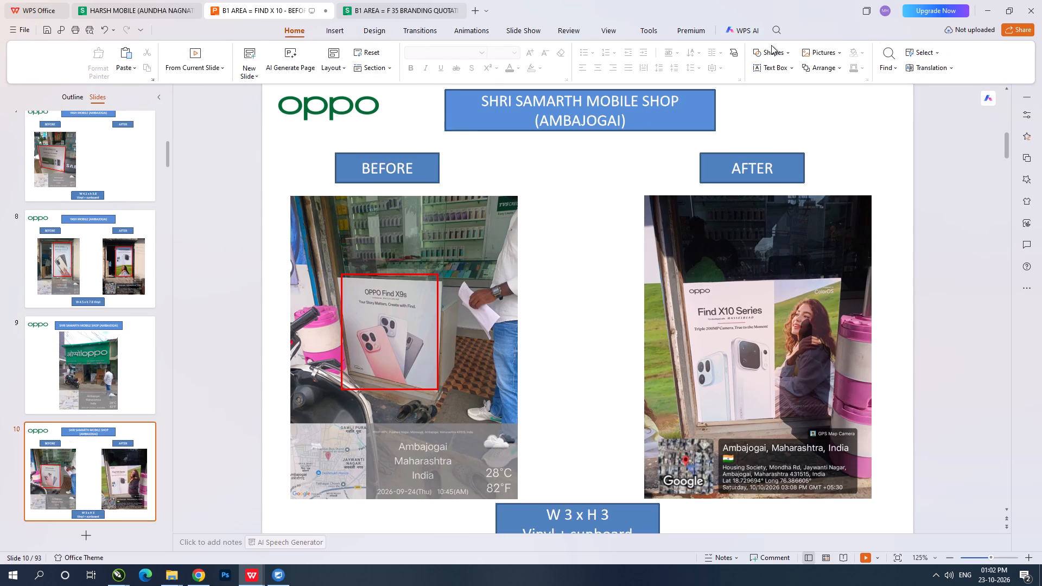
click(772, 55)
click(761, 122)
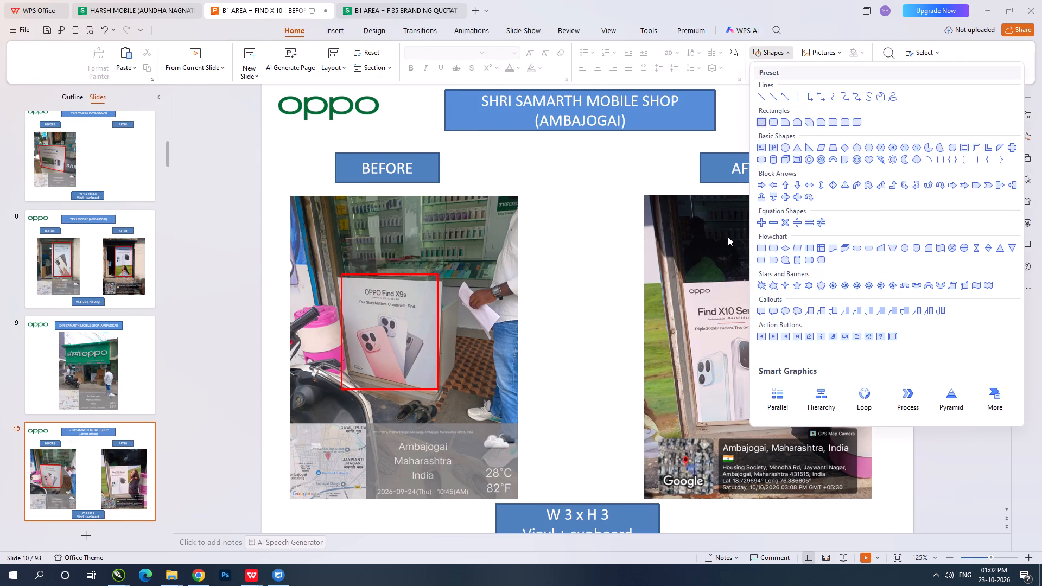
drag(839, 279, 686, 425)
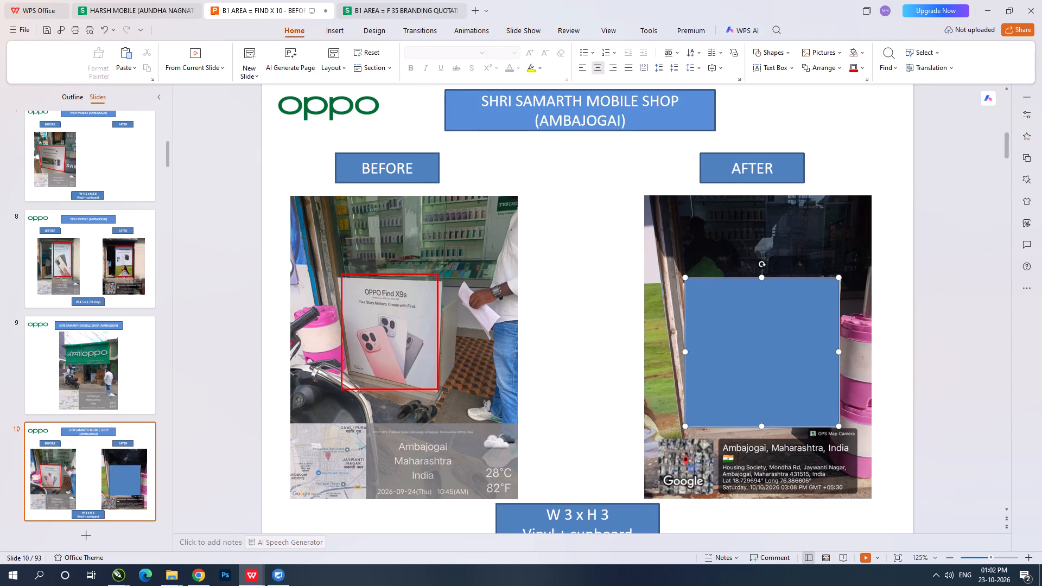
click(552, 54)
click(590, 58)
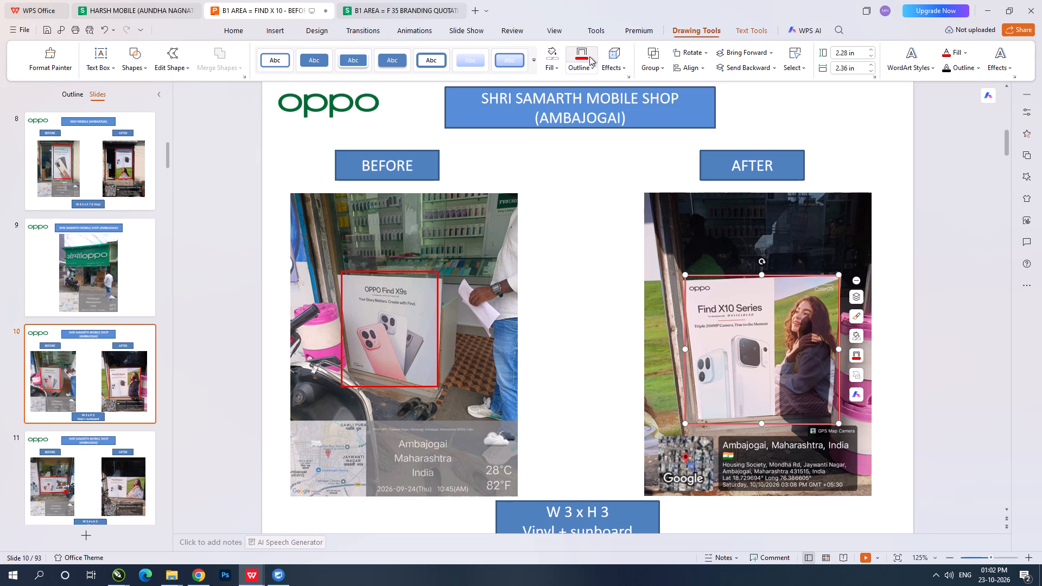
click(580, 56)
click(600, 291)
On slide 11, draw a rectangle over the AFTER photo's wide Find X10 panel, with no fill and a red outline.
key(Down)
key(Down)
key(Up)
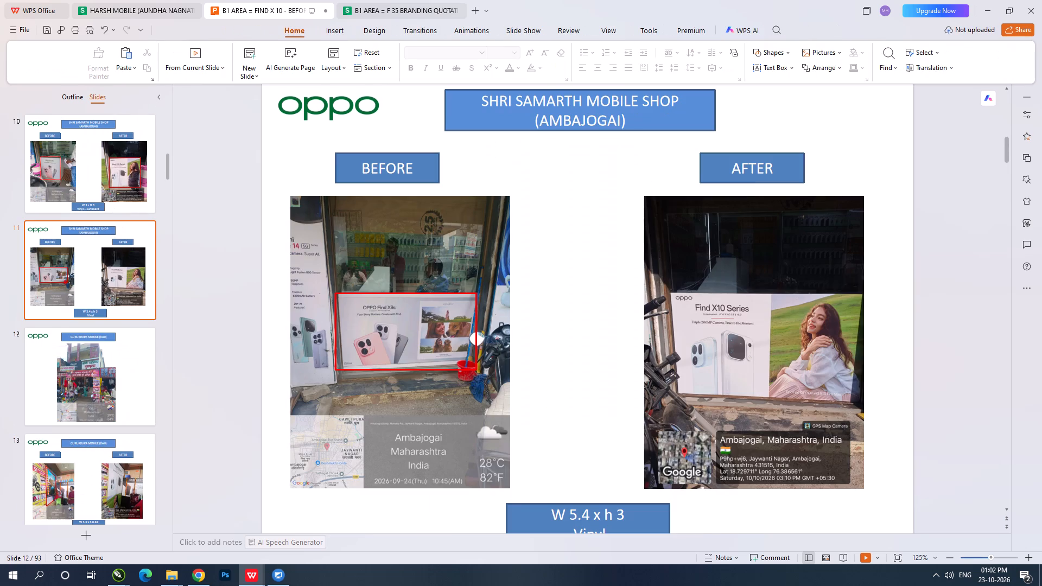
click(742, 308)
click(910, 168)
click(789, 54)
click(760, 116)
click(760, 119)
drag(669, 292, 853, 402)
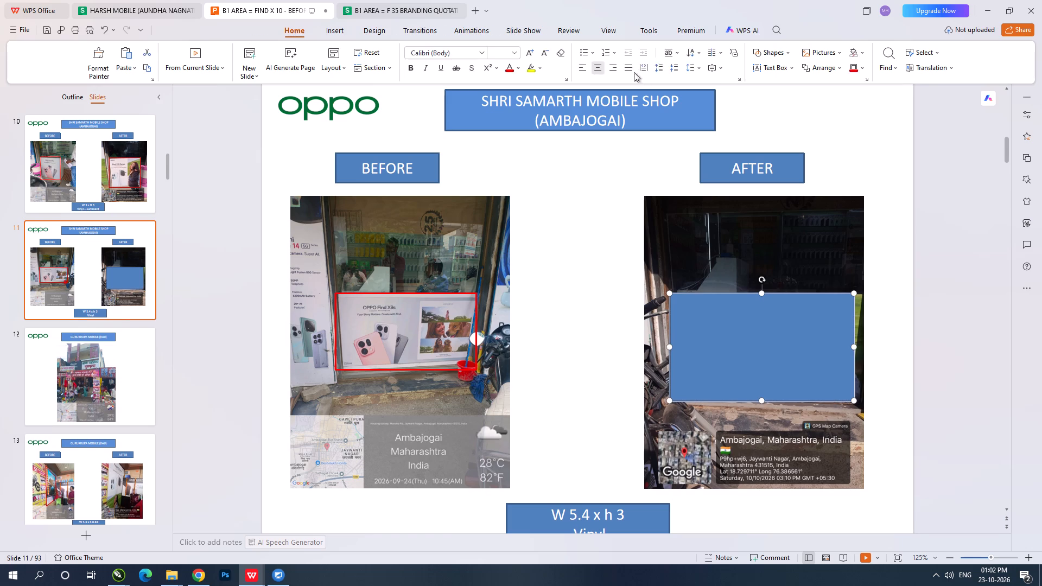
click(551, 56)
click(581, 52)
click(589, 288)
On slide 13, draw a rectangle about 1.02 × 3.78 in over the AFTER photo's Find X10 wall panel, with no fill and a red outline.
key(Down)
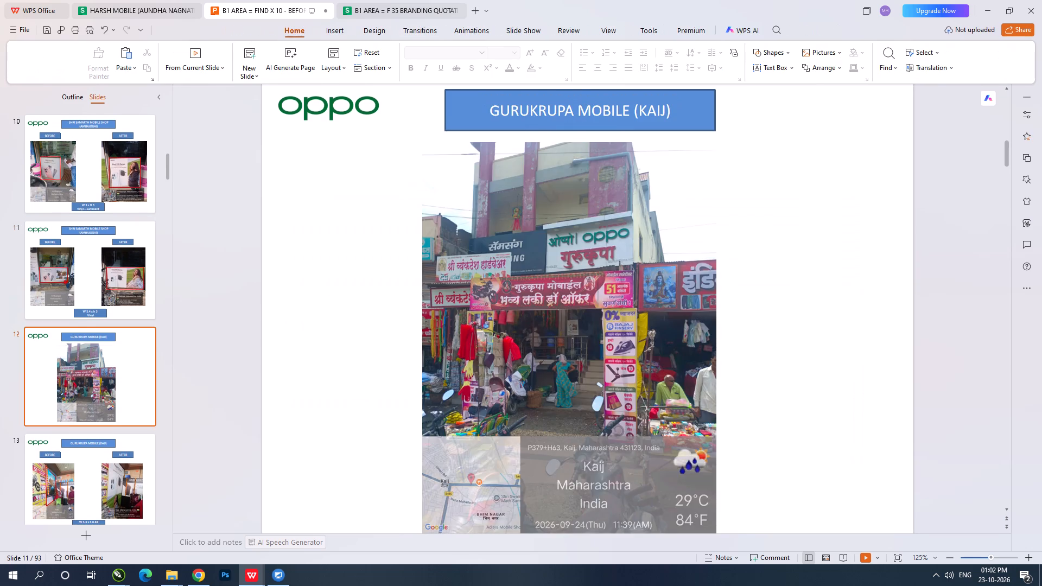
key(Down)
click(780, 51)
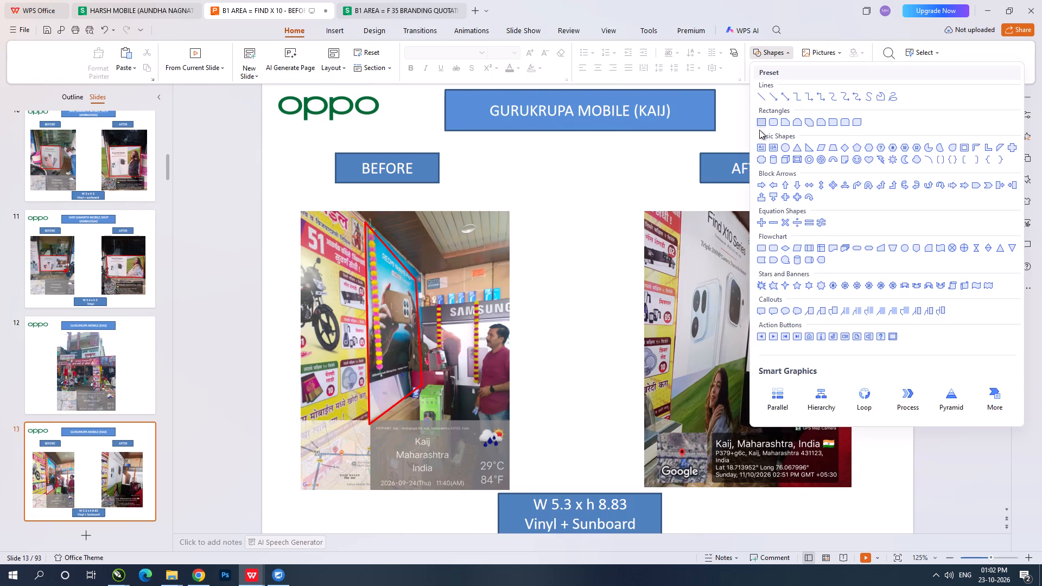
click(761, 120)
drag(681, 202, 739, 447)
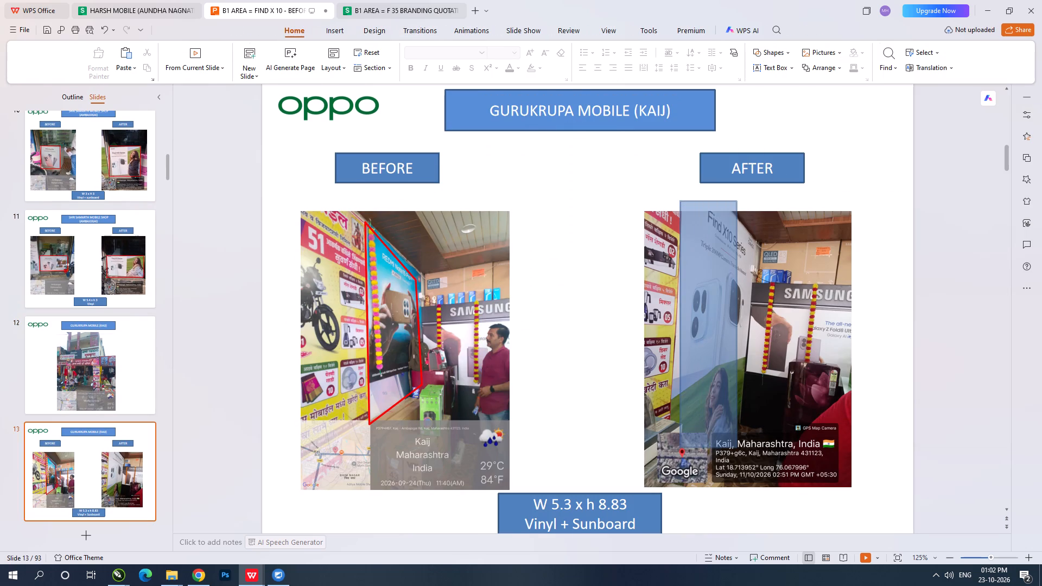
drag(739, 447, 746, 447)
click(549, 53)
click(588, 62)
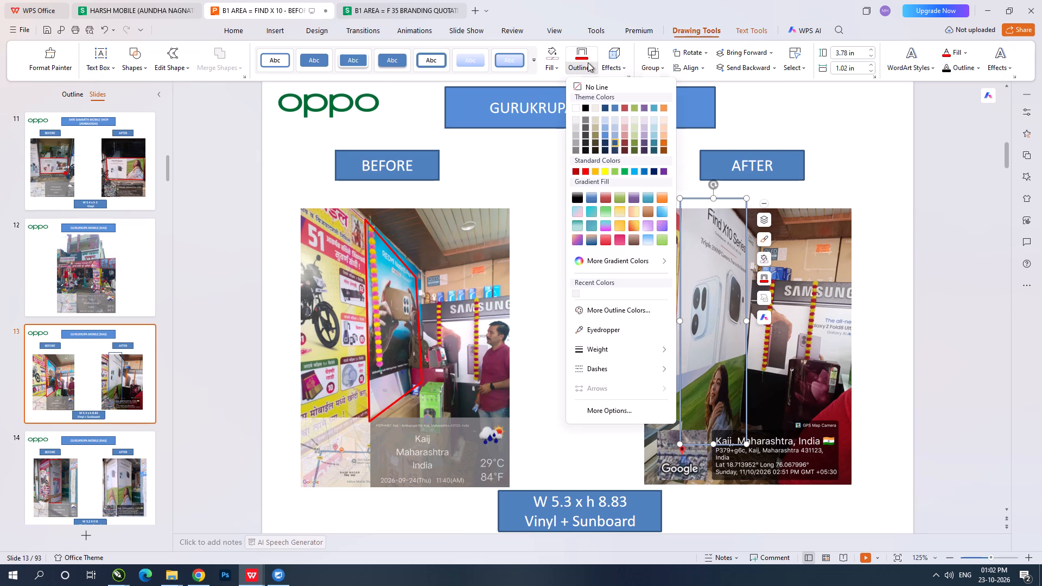
click(608, 56)
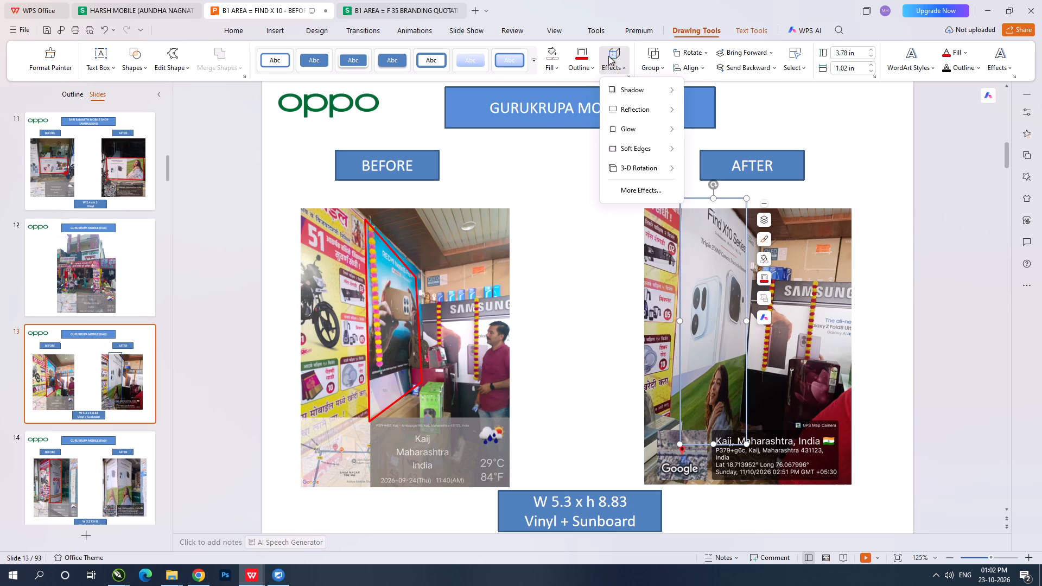
click(581, 56)
Edit the red rectangle's upper-right and two lower points to follow the slanted Find X10 wall panel in slide 13's AFTER photo.
click(167, 63)
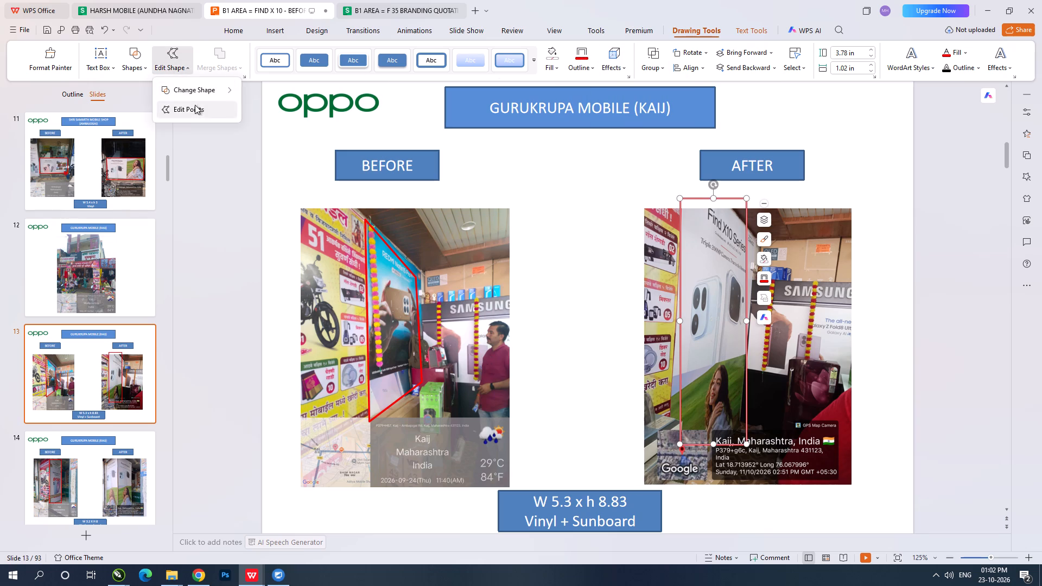
click(195, 107)
drag(745, 198, 750, 226)
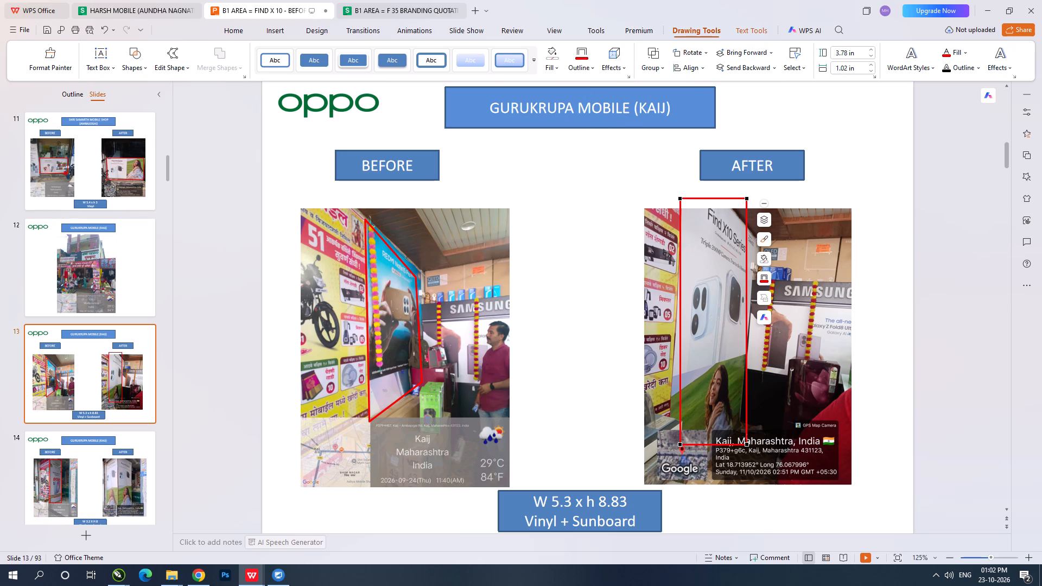
drag(750, 226, 756, 234)
drag(680, 446, 661, 458)
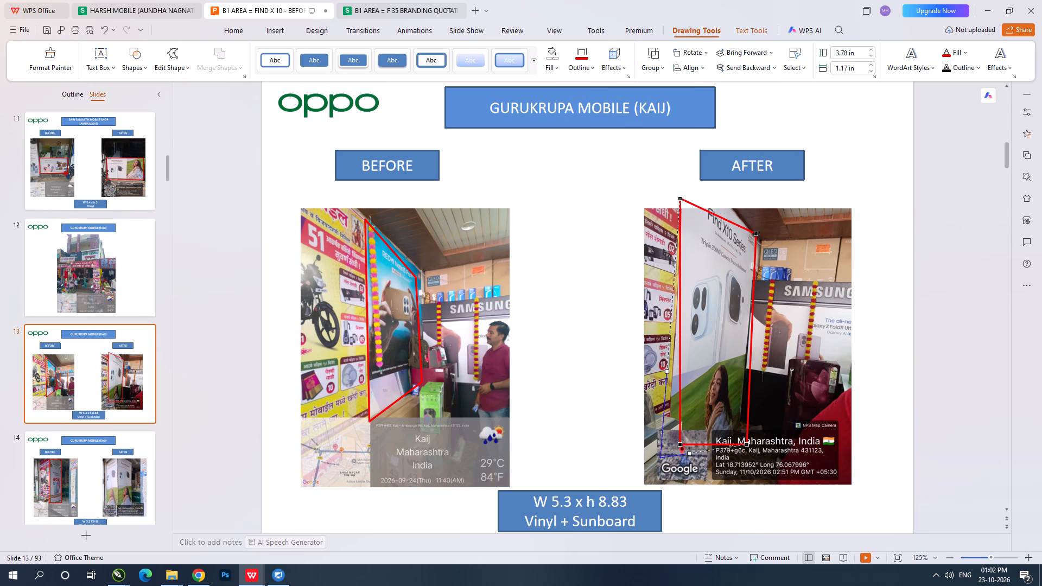
drag(661, 458, 668, 460)
drag(748, 444, 739, 425)
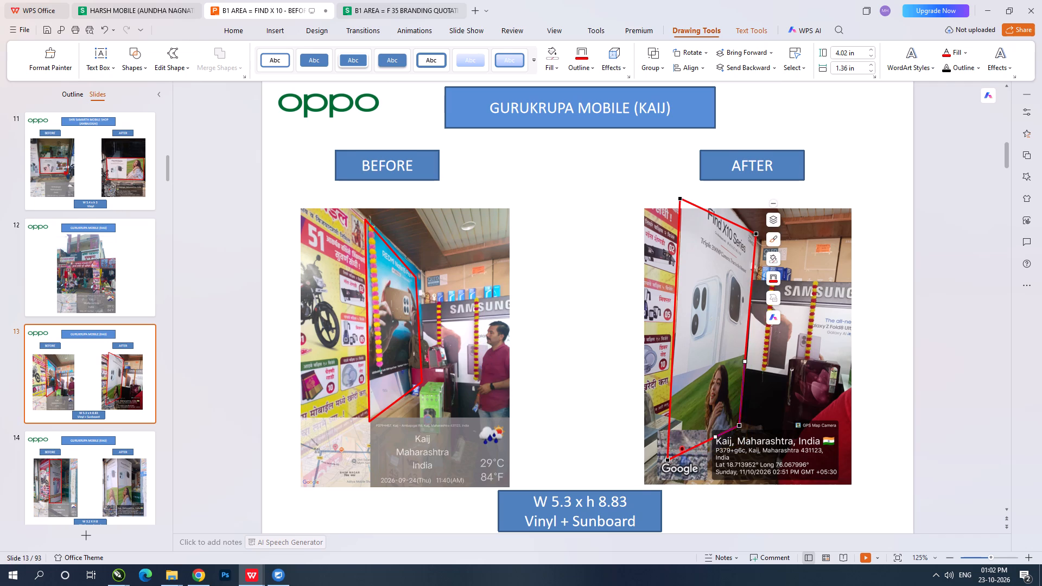
click(958, 375)
On slide 14, draw a rectangle about 1.18 × 4.02 in over the AFTER photo's front-facing Find X10 panel, with no fill and a red outline.
key(Down)
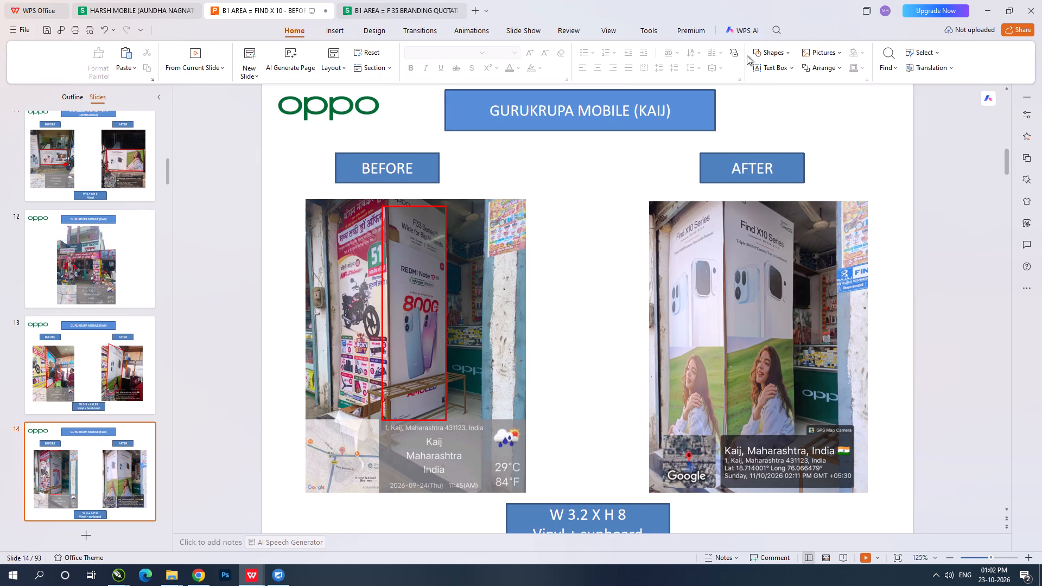
click(778, 49)
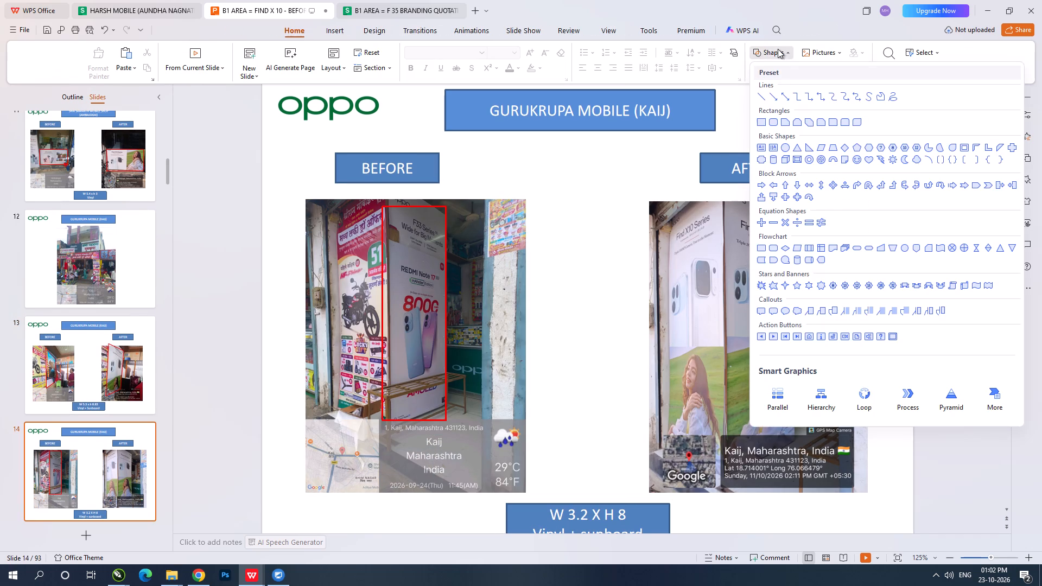
click(761, 122)
drag(722, 198, 742, 404)
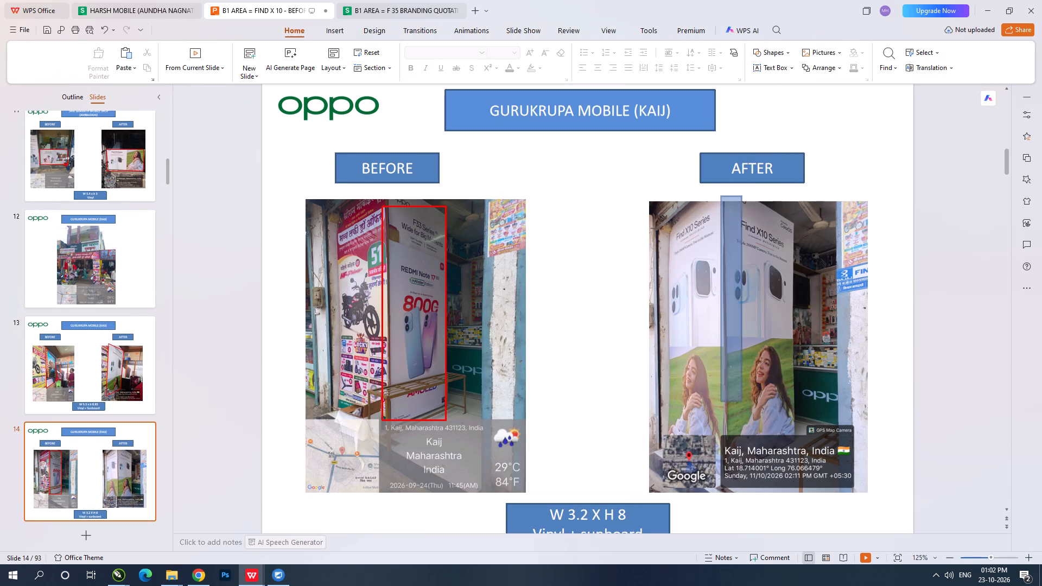
drag(742, 404, 798, 458)
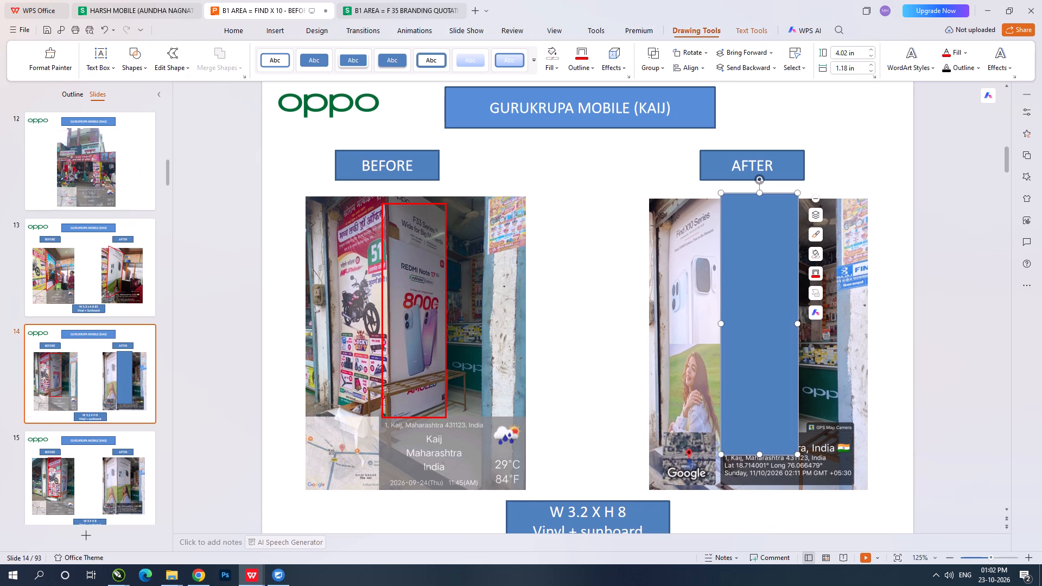
click(548, 52)
click(581, 55)
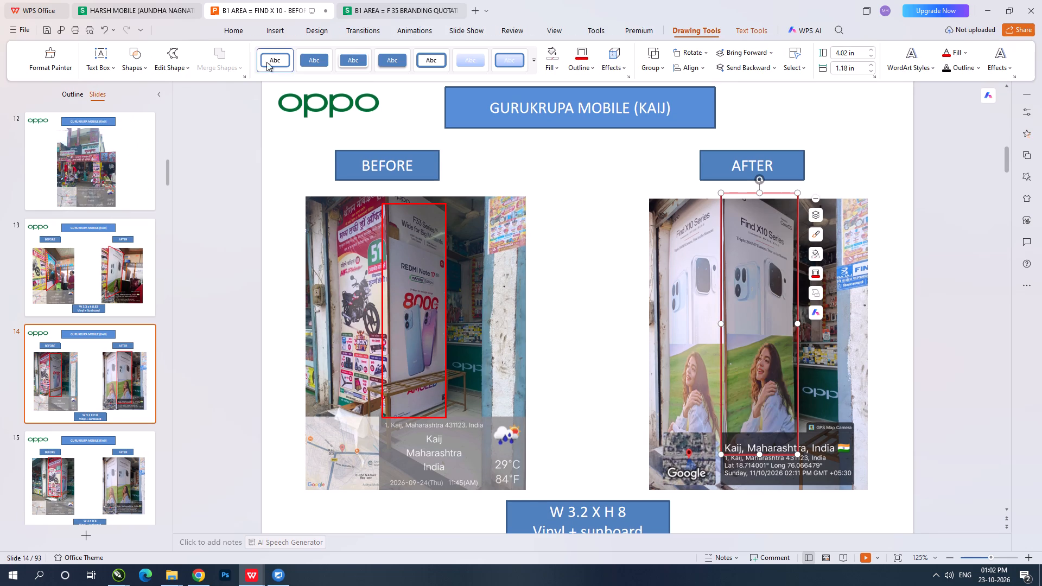
Edit the upper-right and two lower points of slide 14's AFTER outline to follow the slanted edges of the front-facing Find X10 panel.
click(176, 66)
click(194, 108)
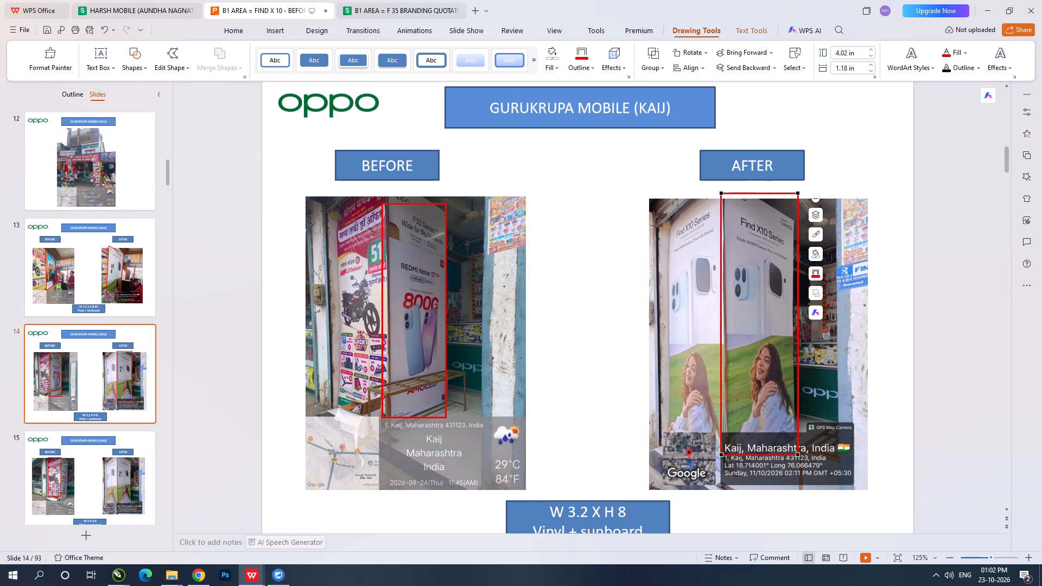
drag(797, 192, 792, 215)
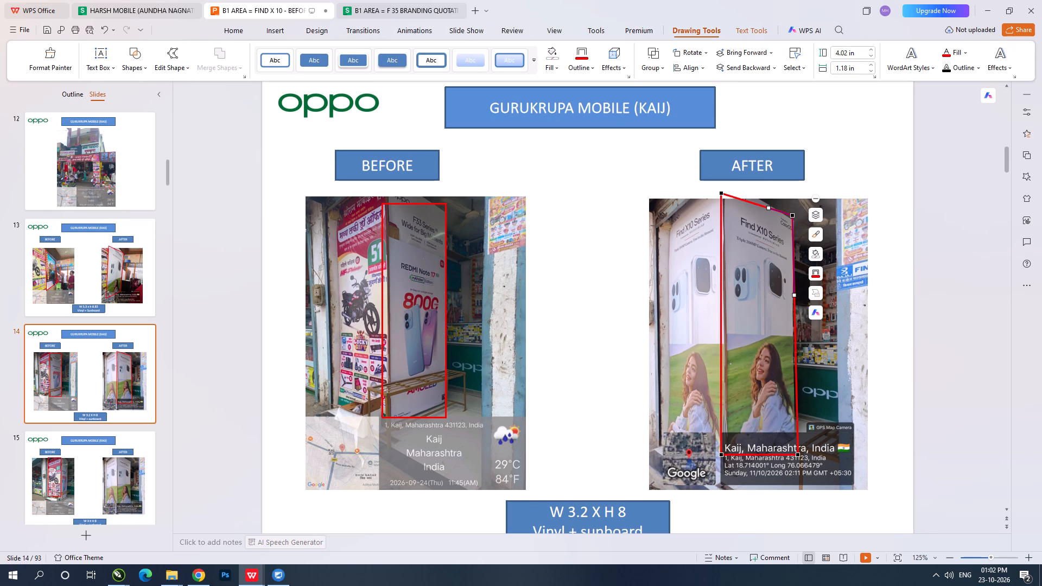
drag(799, 454, 796, 437)
drag(722, 456, 721, 475)
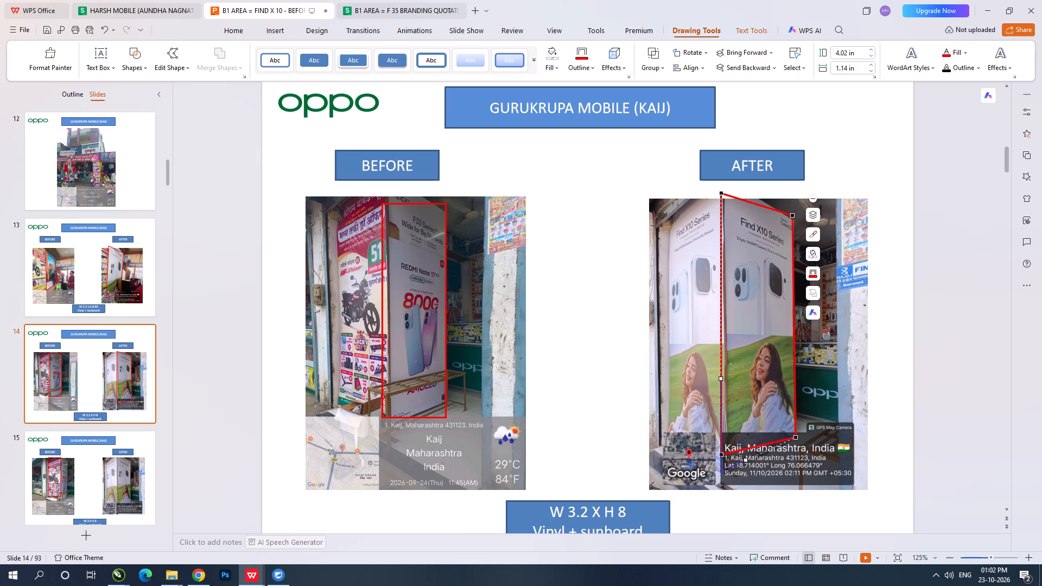
drag(721, 475, 721, 480)
click(973, 387)
On slide 15, draw a rectangle about 0.79 × 3.78 in over the AFTER photo's narrower, side-facing Find X10 panel, with no fill and a red outline.
key(Down)
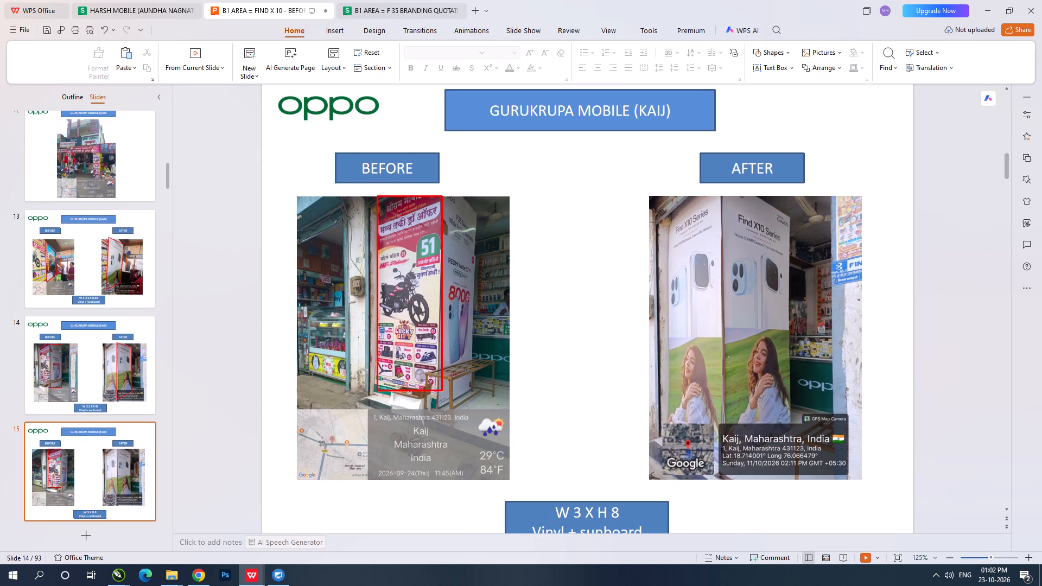
click(777, 52)
click(763, 122)
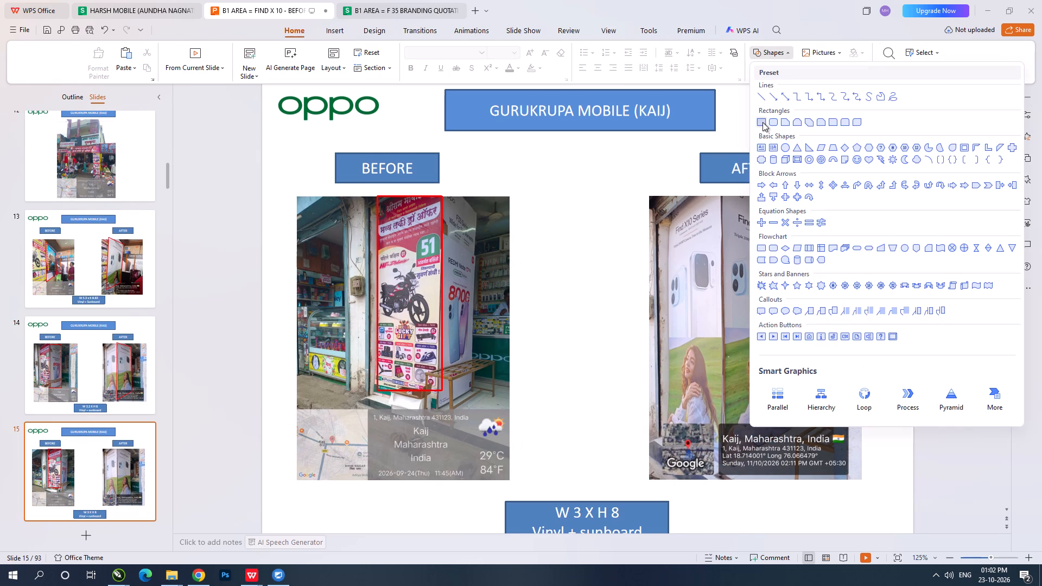
drag(717, 197, 665, 440)
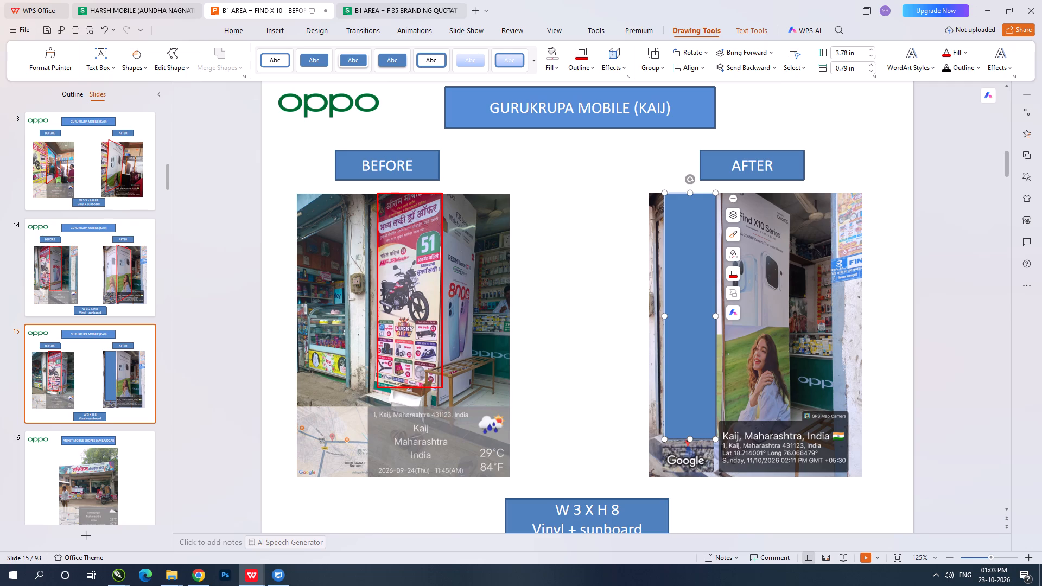
click(553, 56)
click(581, 59)
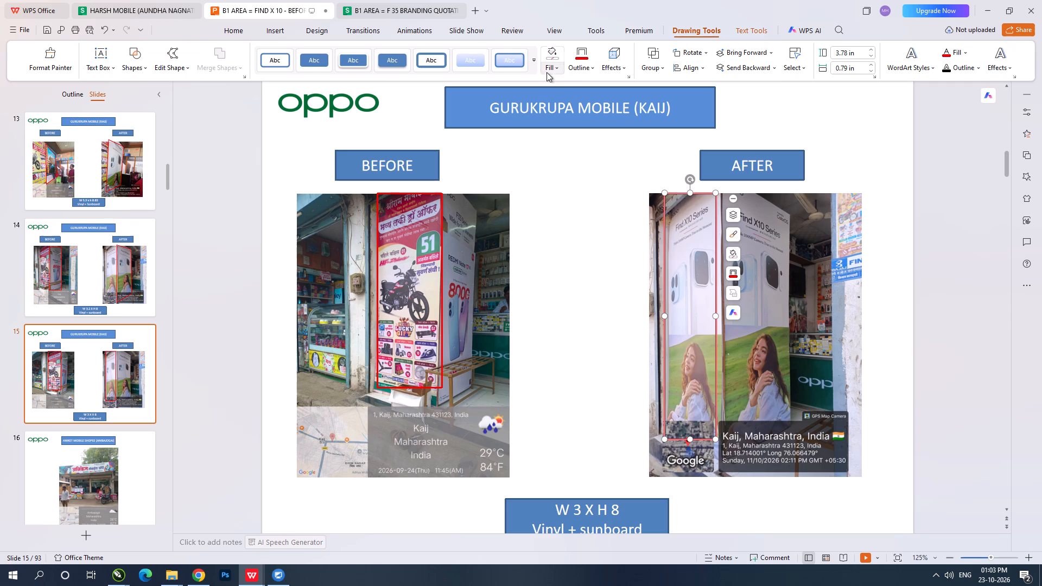
Shorten slide 15's AFTER outline to about 0.77 × 3.50 in and edit its corner points to follow the slanted side-facing Find X10 panel.
click(163, 65)
click(187, 106)
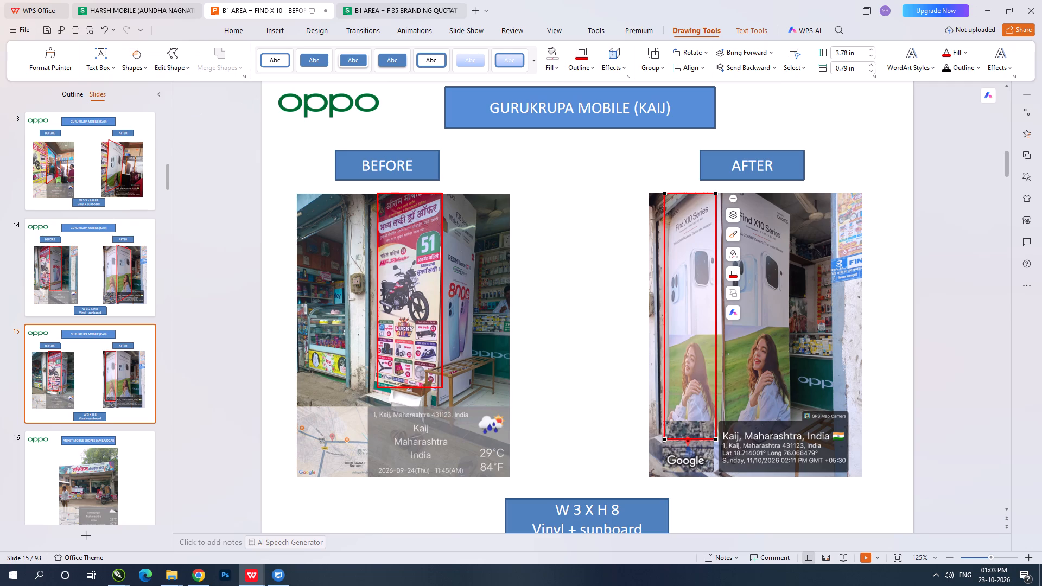
drag(664, 190, 665, 209)
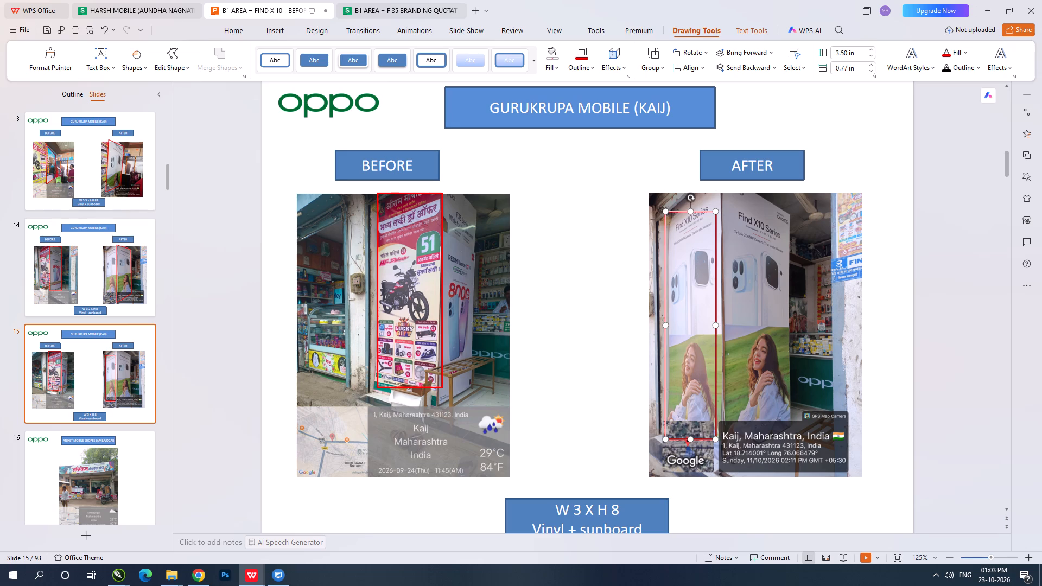
click(170, 69)
click(185, 105)
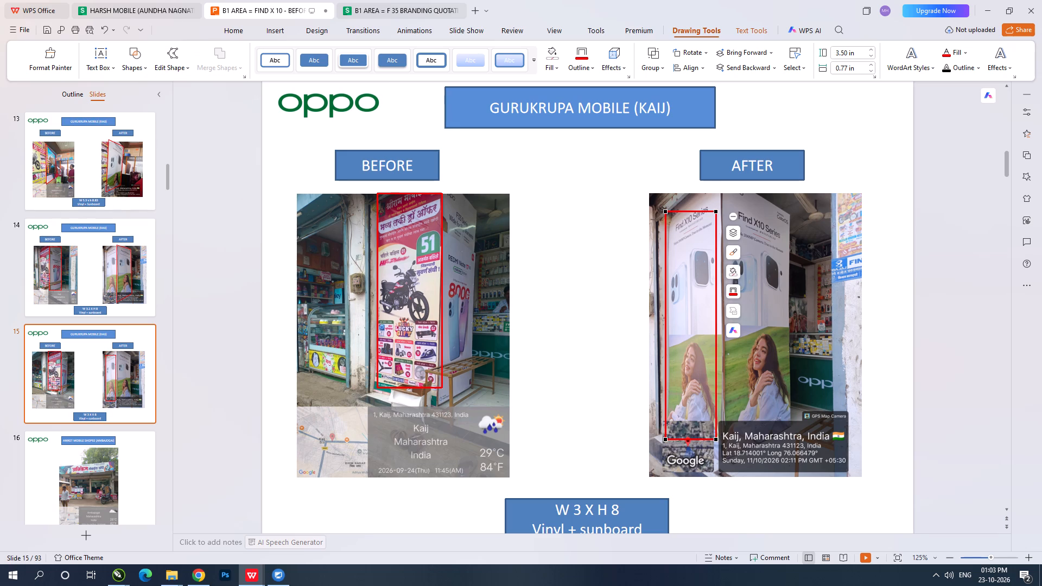
drag(717, 211, 720, 183)
drag(664, 211, 669, 220)
drag(715, 439, 716, 470)
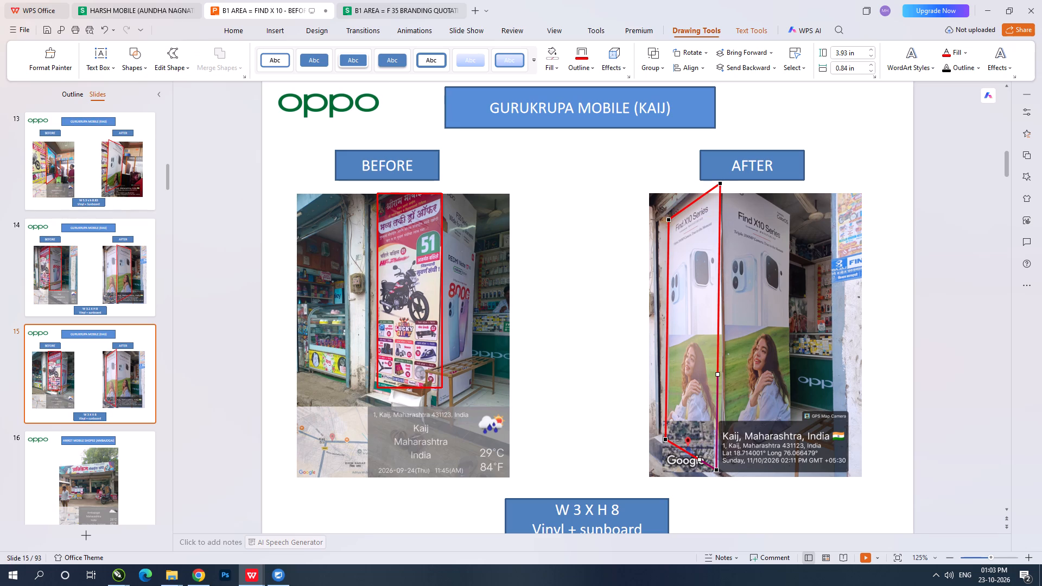
click(666, 440)
click(931, 398)
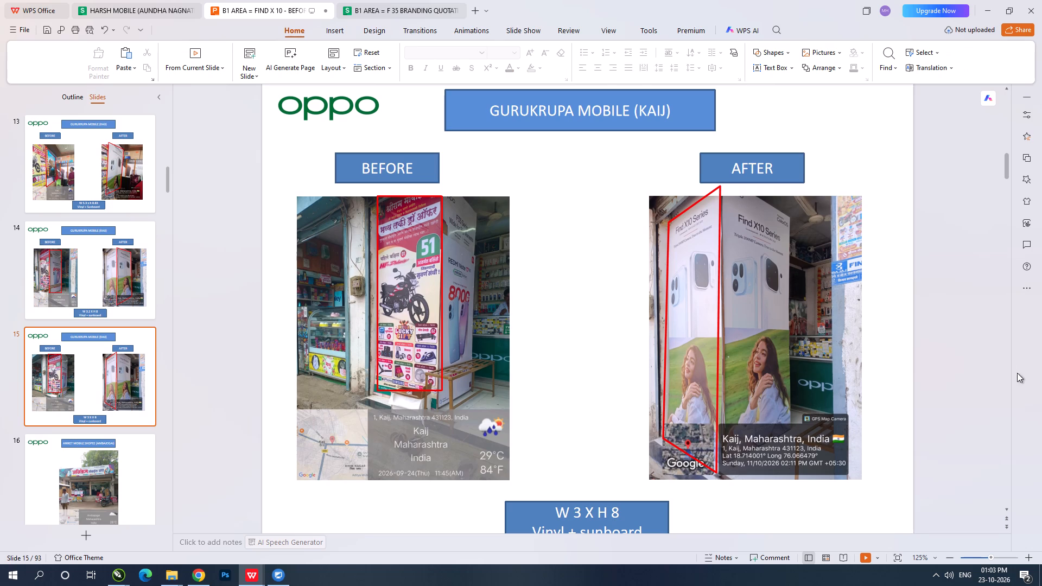
click(948, 330)
On slide 21, draw a rectangle about 2.60 × 4.41 in over the AFTER photo's large Find X10 wall panel, with no fill and a red outline.
key(Down)
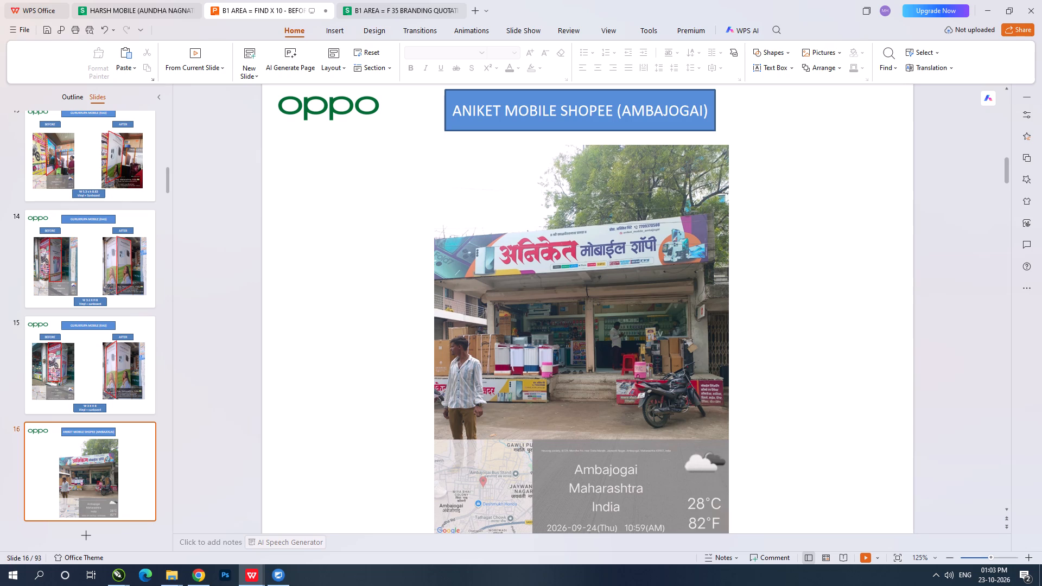
key(Down)
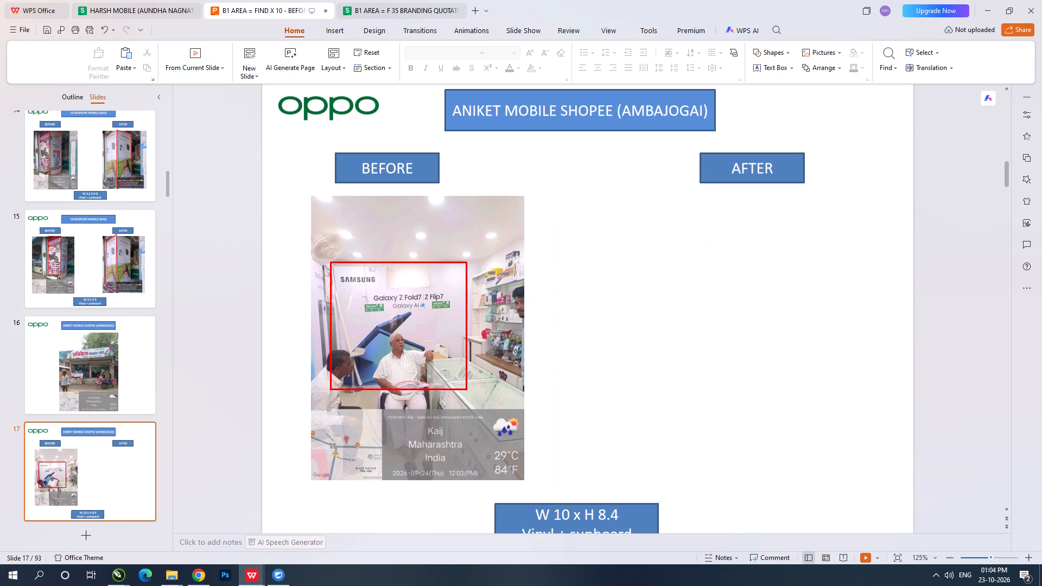
click(649, 349)
key(Down)
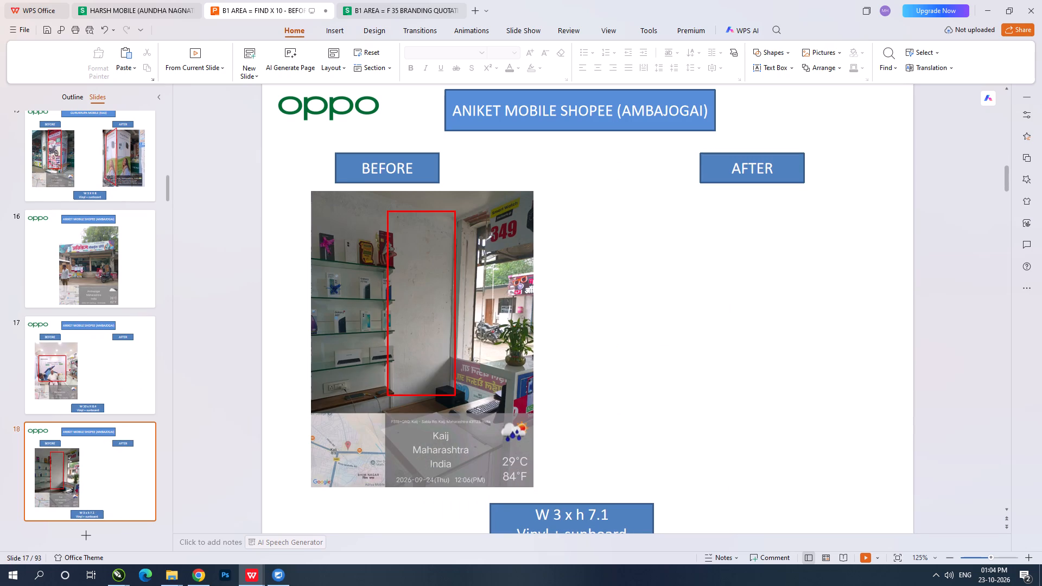
key(Down)
key(Down)
key(Down)
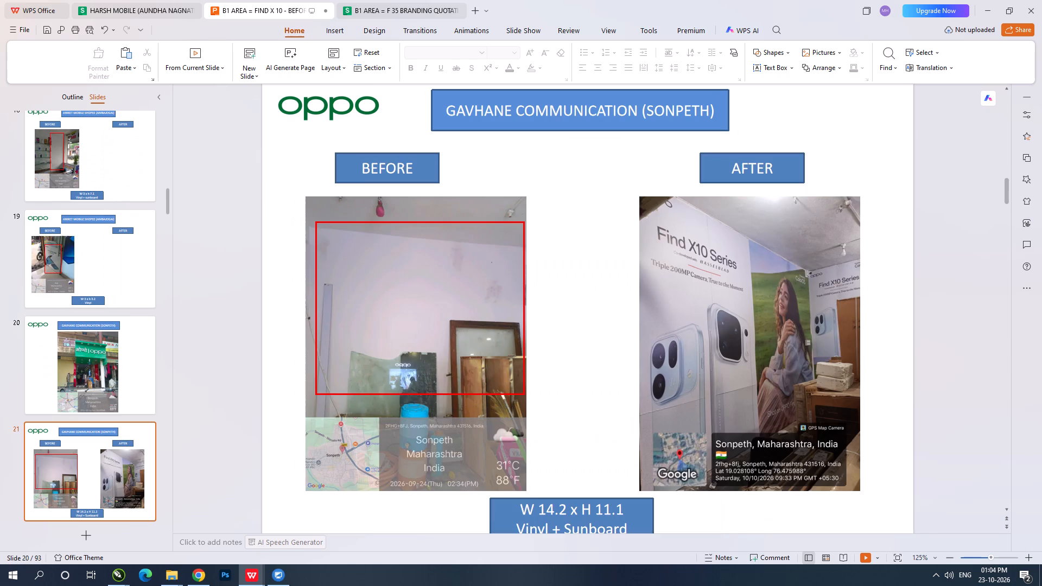
click(939, 271)
click(779, 51)
click(760, 122)
drag(642, 200, 815, 489)
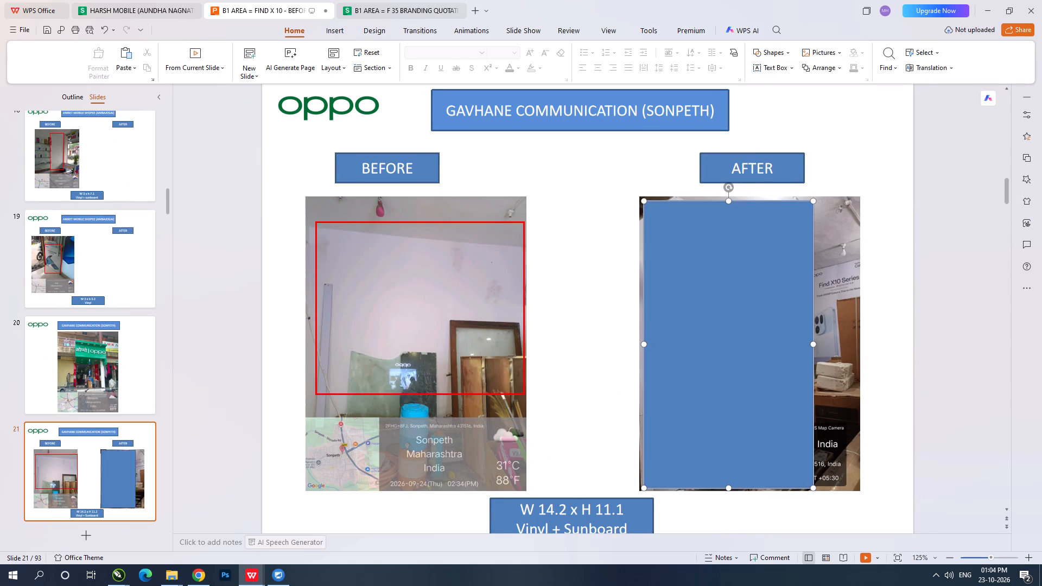
click(552, 57)
click(576, 56)
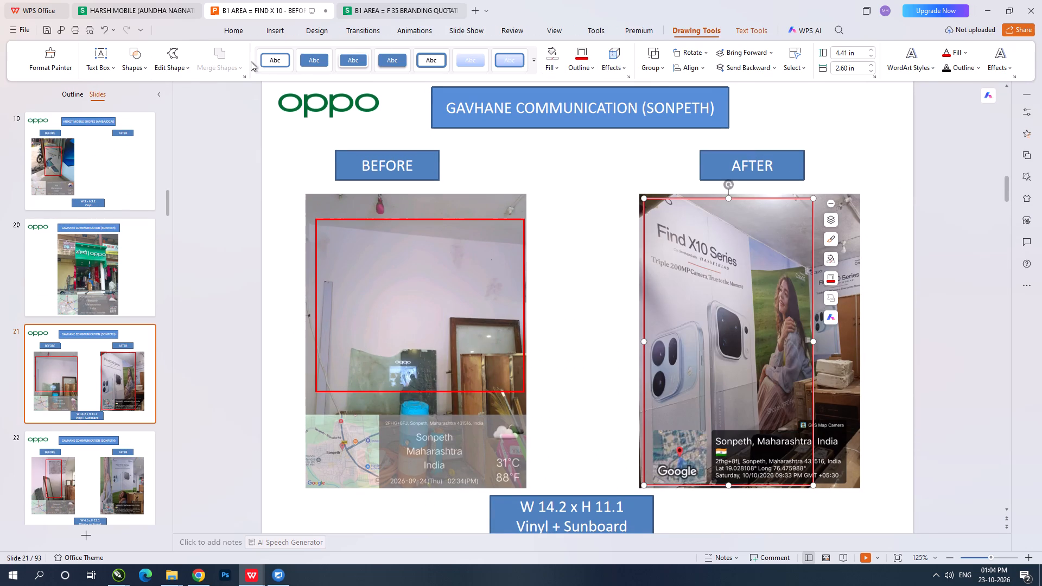
Edit all four corner points of slide 21's AFTER outline to follow the perspective of the large Find X10 wall panel.
click(181, 70)
click(202, 109)
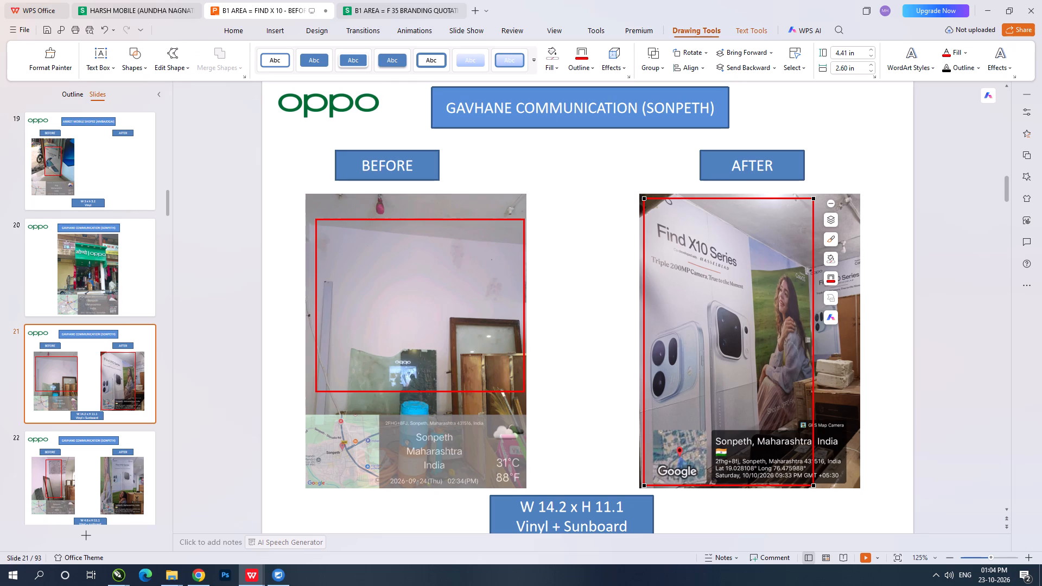
drag(814, 198, 809, 267)
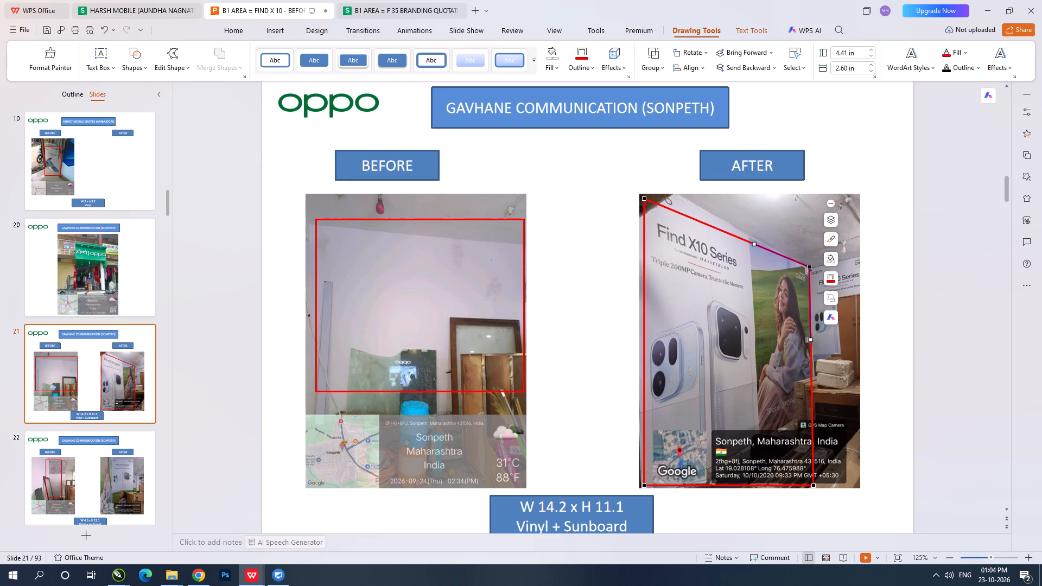
drag(644, 197, 641, 184)
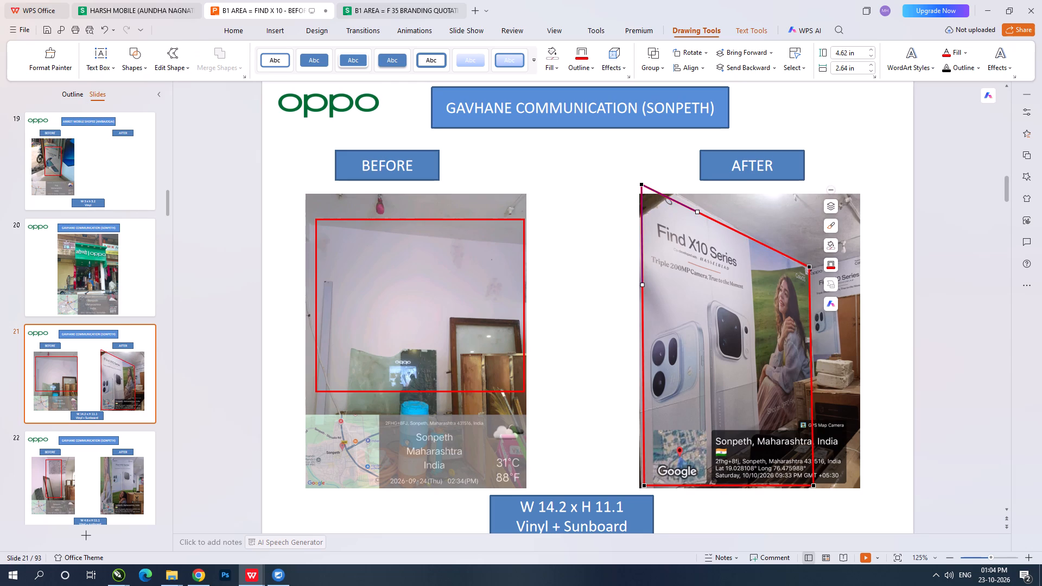
drag(815, 486, 813, 413)
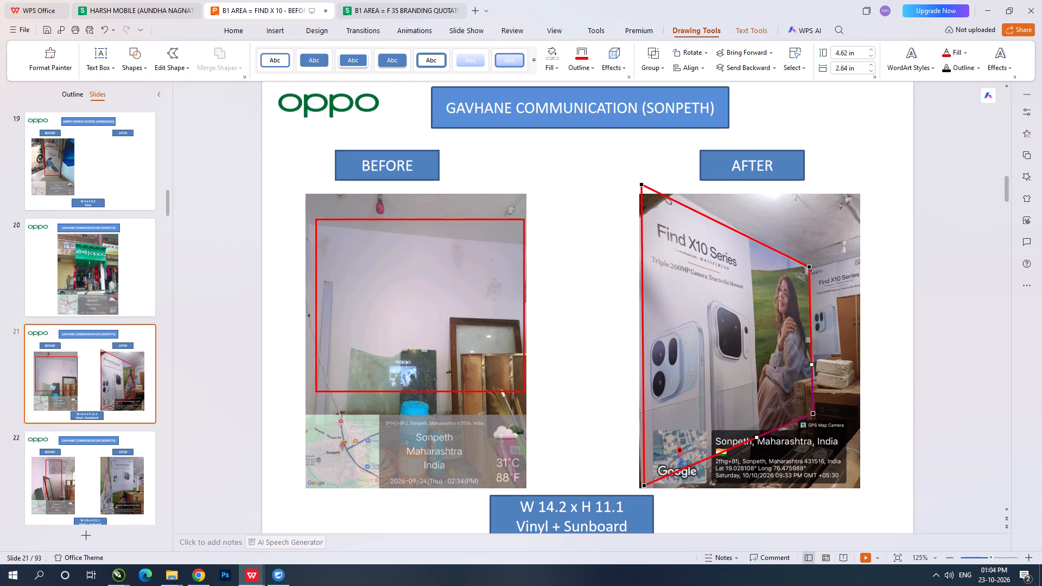
drag(645, 486, 645, 496)
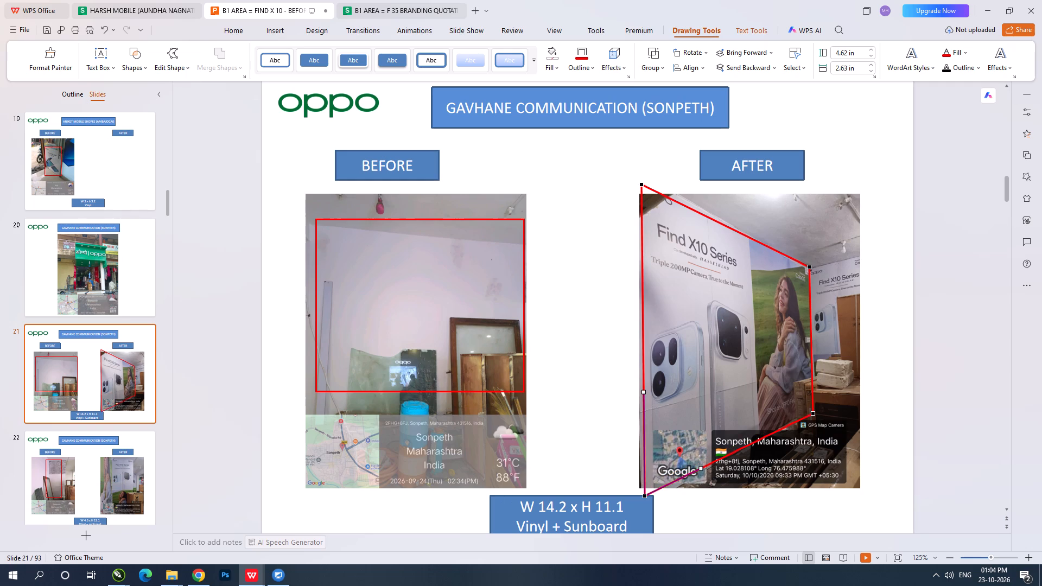
click(964, 346)
On slide 22, draw a rectangle over the AFTER photo's tall Find X10 panel, with no fill and a red outline.
key(Down)
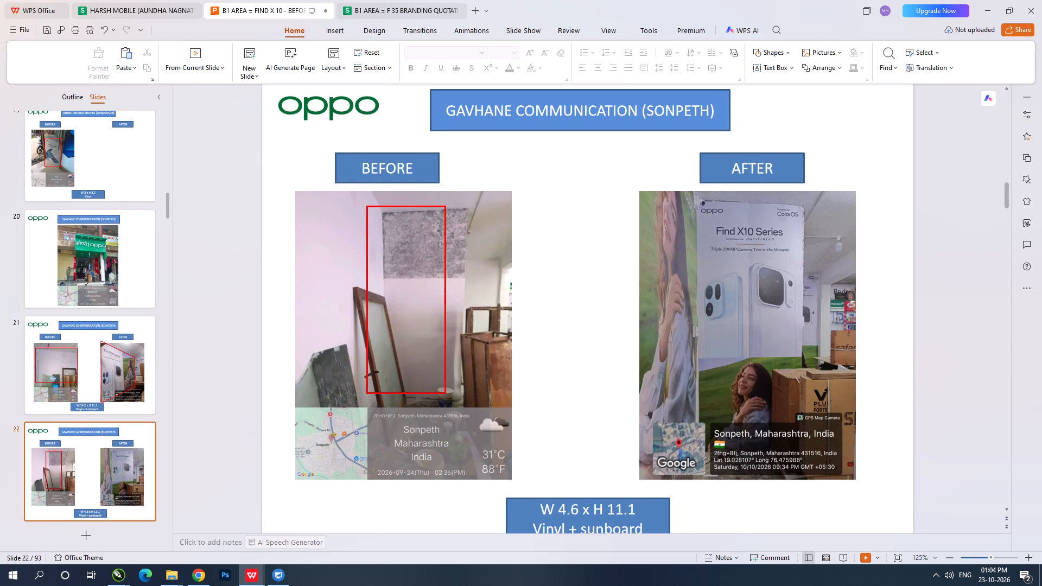
click(774, 47)
click(761, 120)
drag(698, 201, 801, 450)
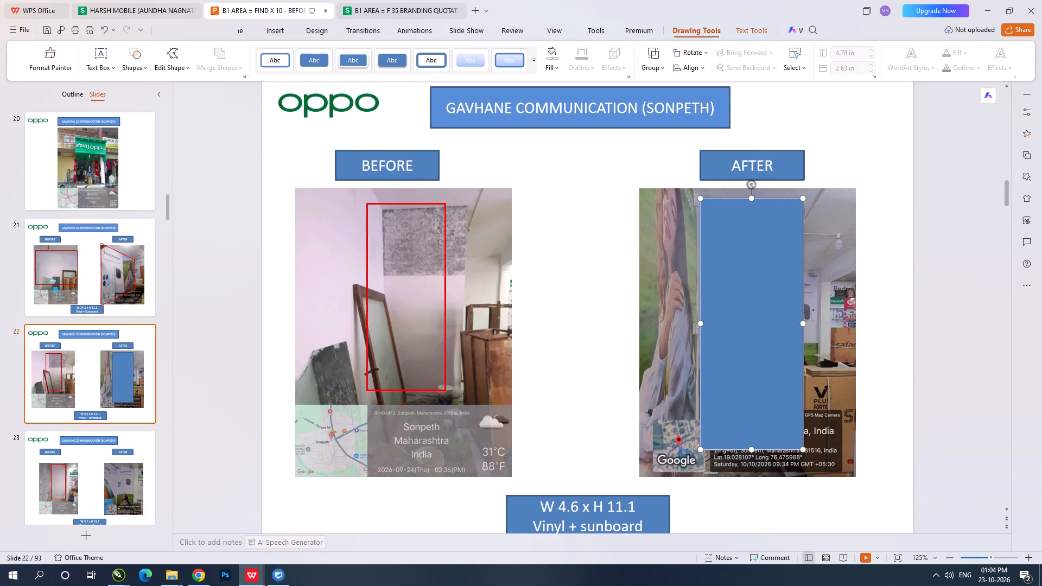
click(555, 49)
click(588, 55)
click(923, 220)
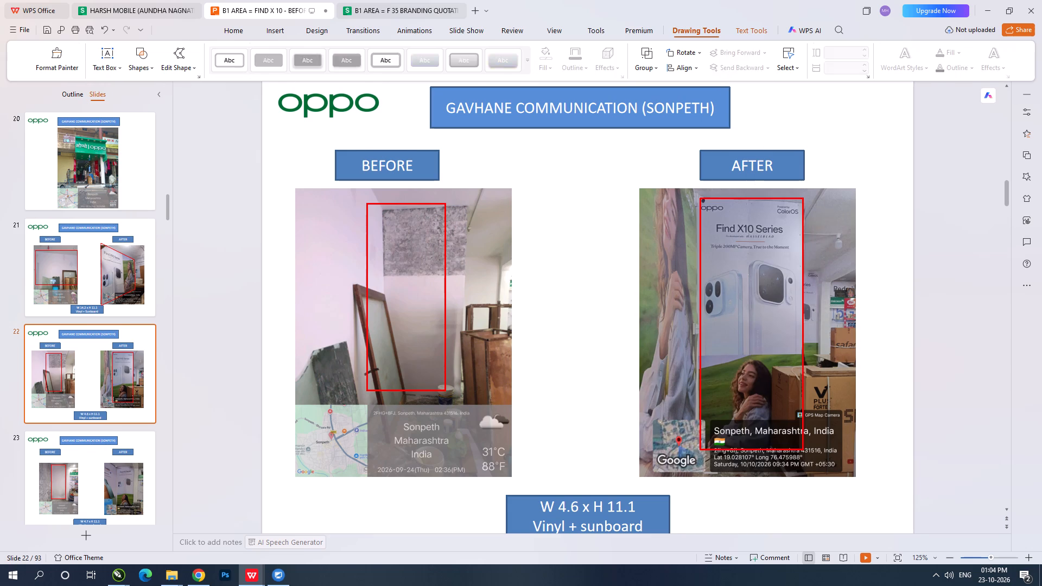
On slide 23, draw a rectangle about 1.34 × 3.31 in over the AFTER photo's Find X10 panel, with no fill and a red outline.
key(Down)
click(774, 55)
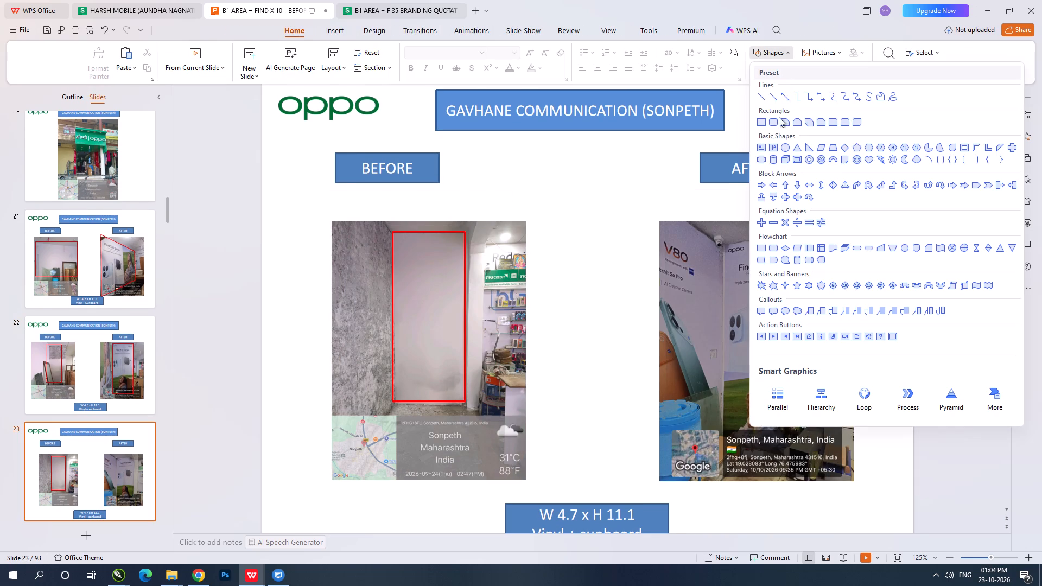
click(765, 123)
drag(809, 235, 734, 445)
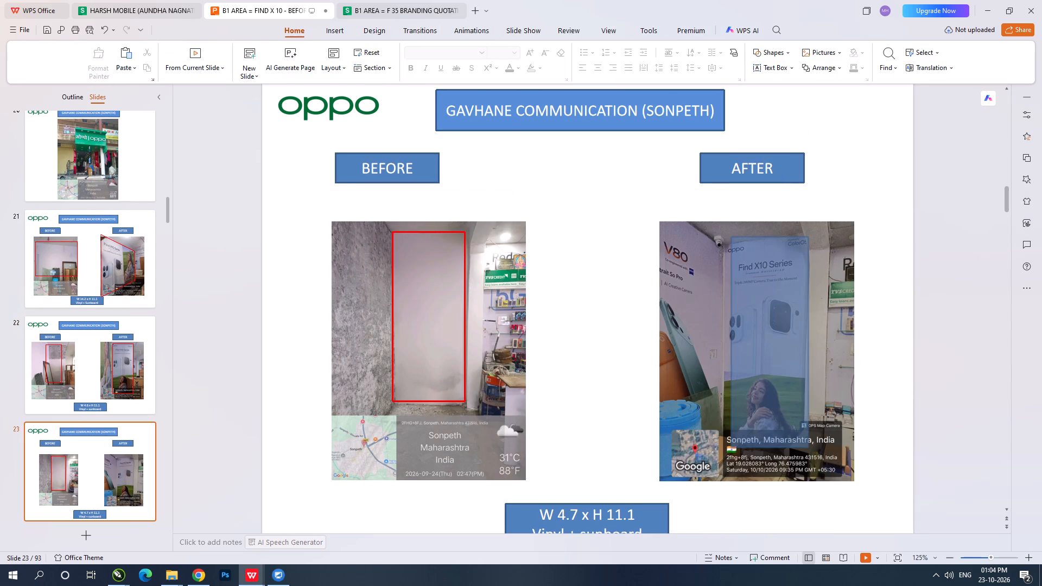
drag(734, 445, 722, 451)
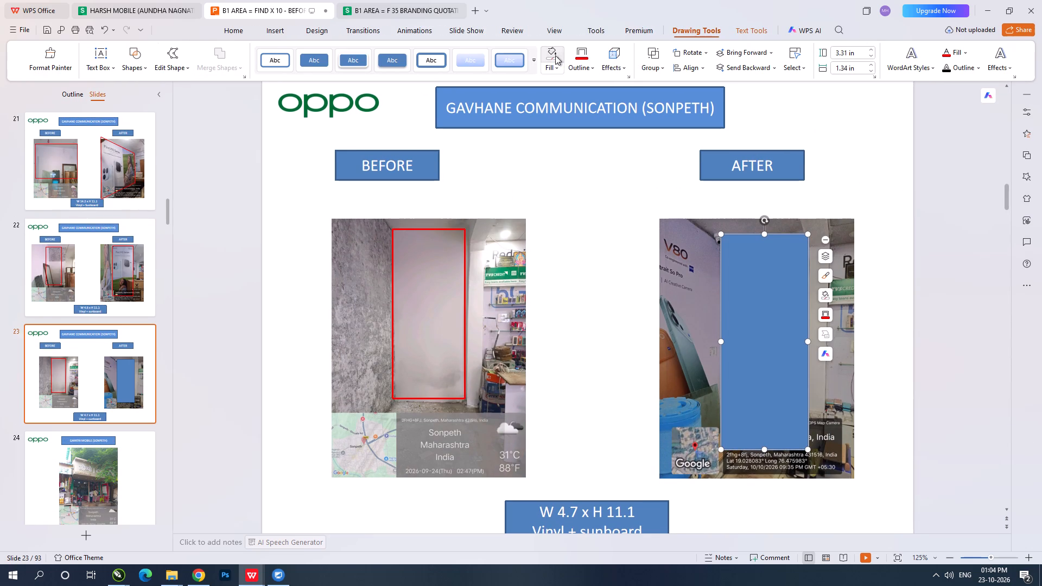
click(555, 55)
click(586, 60)
click(595, 247)
On slide 25, draw a rectangle about 1.81 × 1.50 in over the AFTER photo's Find X10 counter panel, with no fill and a red outline.
key(Down)
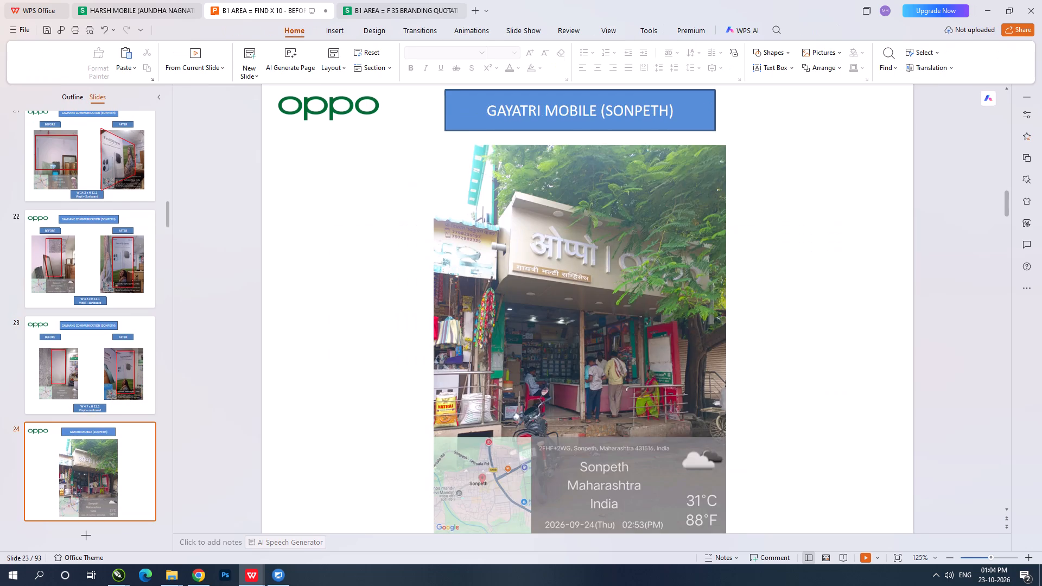
key(Down)
click(929, 323)
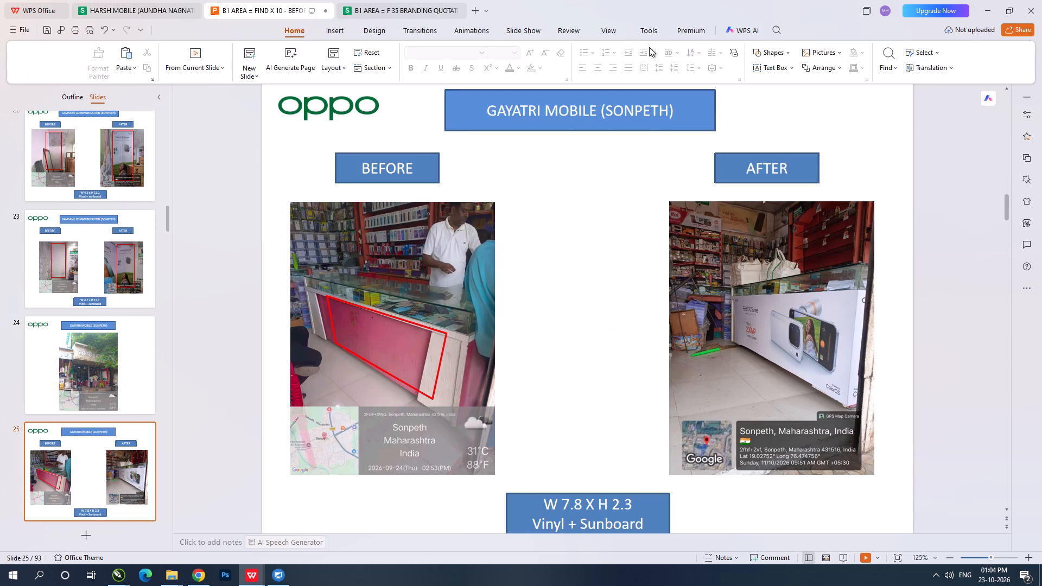
click(769, 51)
click(764, 123)
drag(734, 296, 849, 393)
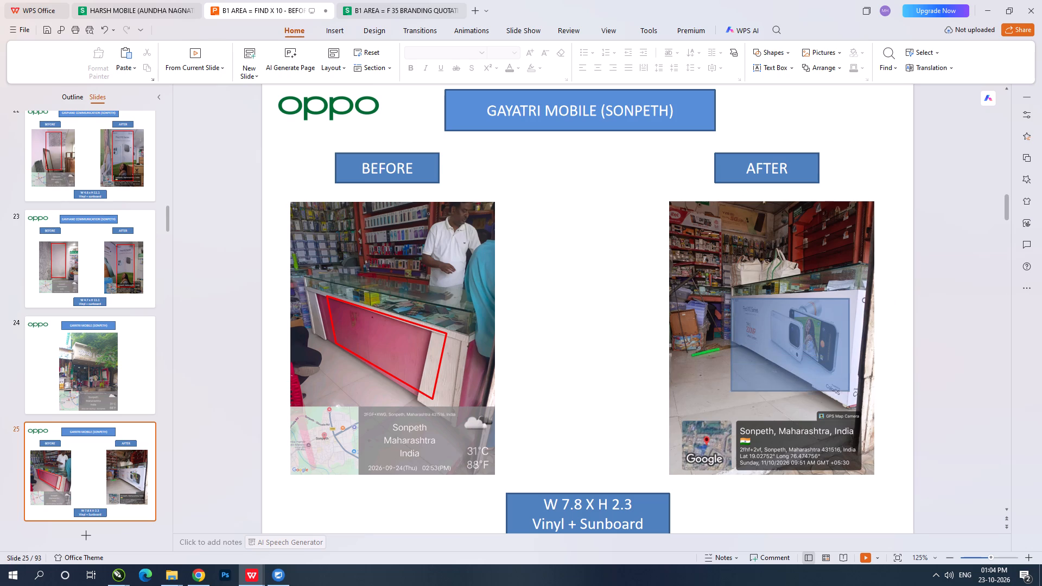
drag(849, 393, 851, 395)
click(552, 55)
click(576, 60)
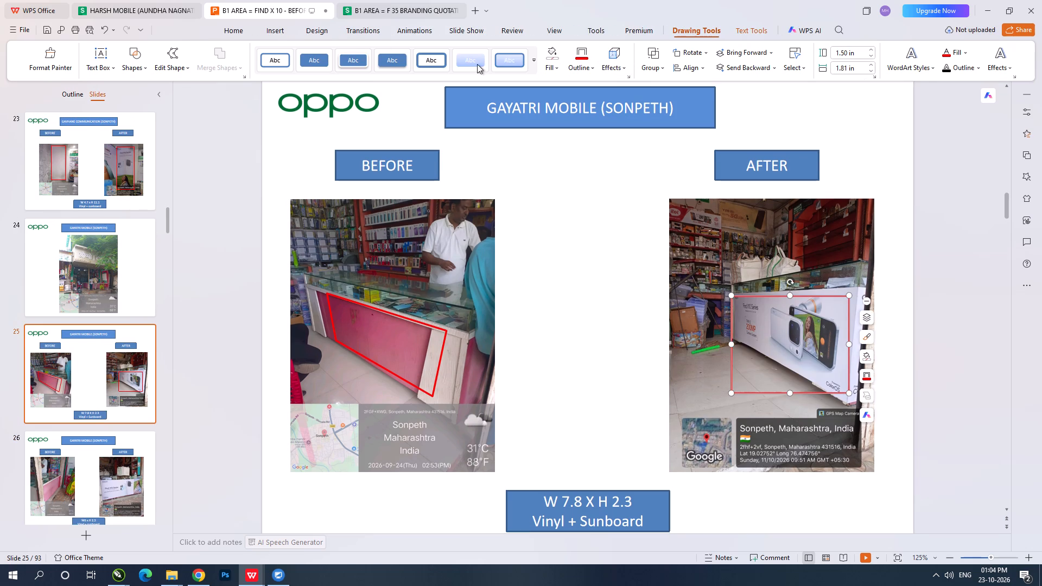
Edit the upper-right and both lower corner points of slide 25's AFTER outline to follow the counter panel's perspective.
click(182, 59)
click(197, 110)
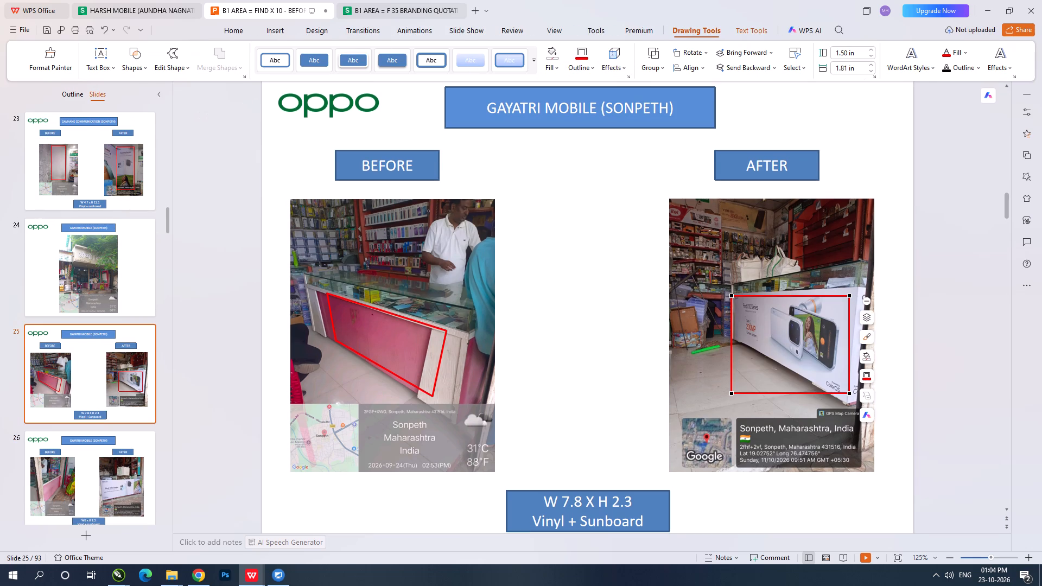
drag(847, 297, 860, 288)
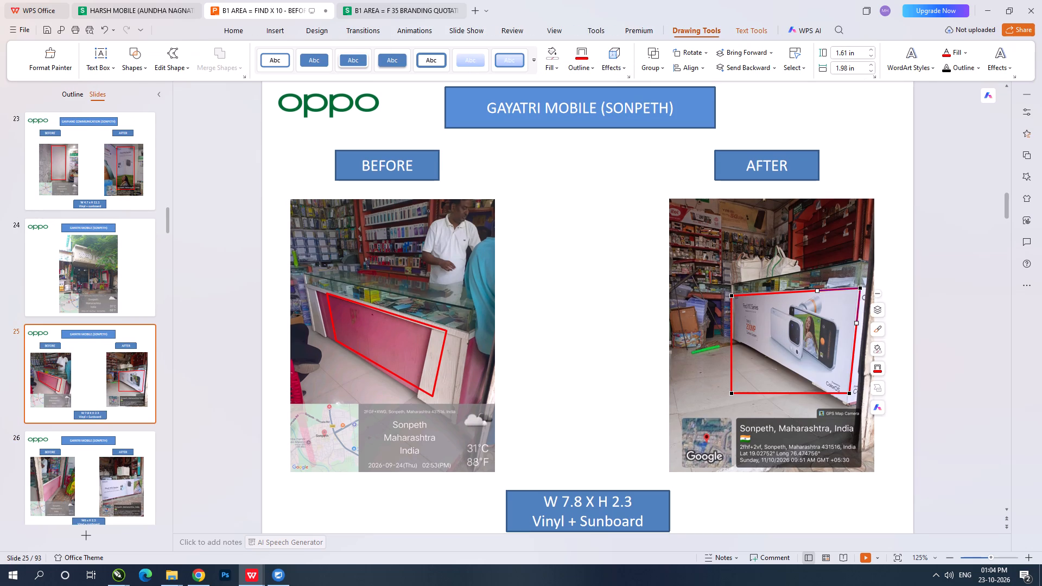
drag(730, 394, 732, 337)
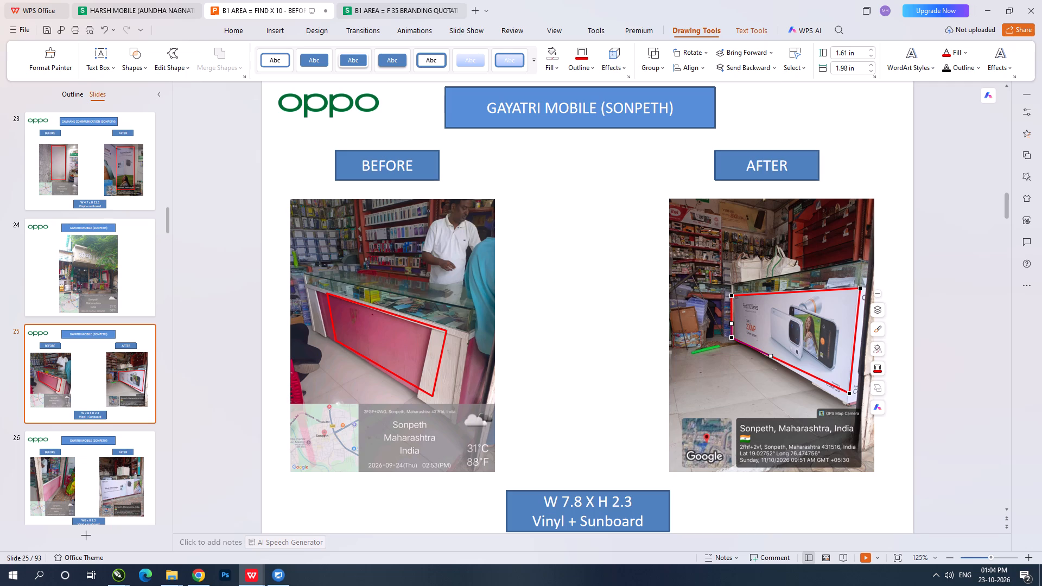
drag(849, 392, 848, 406)
click(948, 359)
On slide 26, draw a rectangle about 3.15 × 1.02 in over the AFTER photo's Find X10 counter panel, with no fill and a red outline.
key(Down)
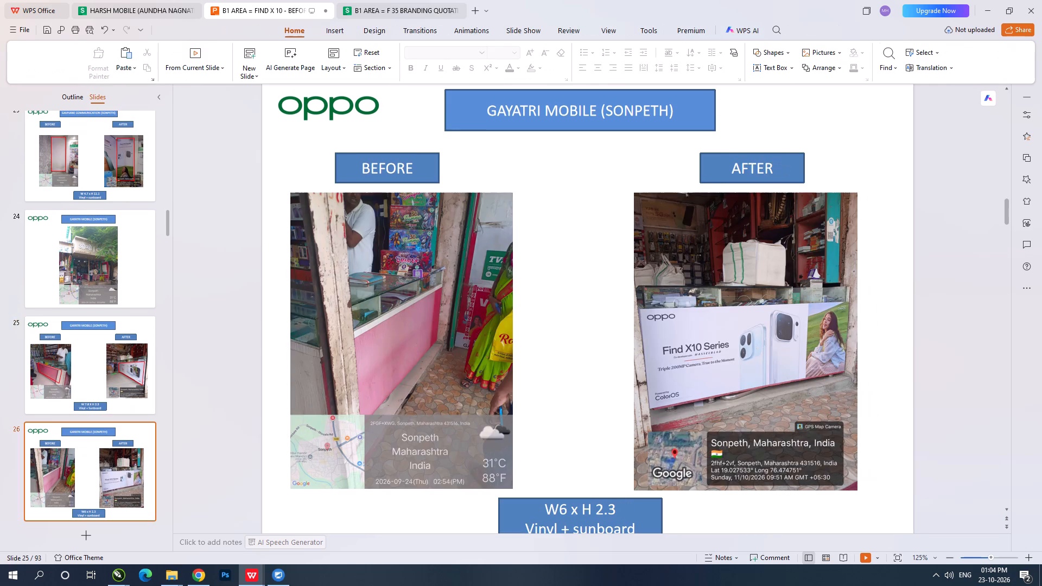
click(764, 49)
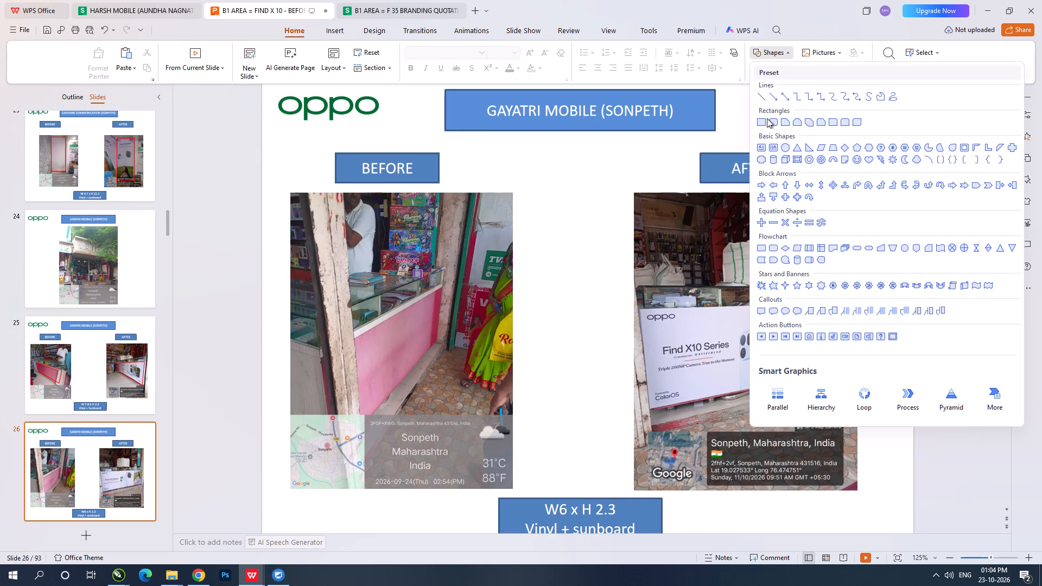
click(761, 118)
drag(639, 310, 843, 369)
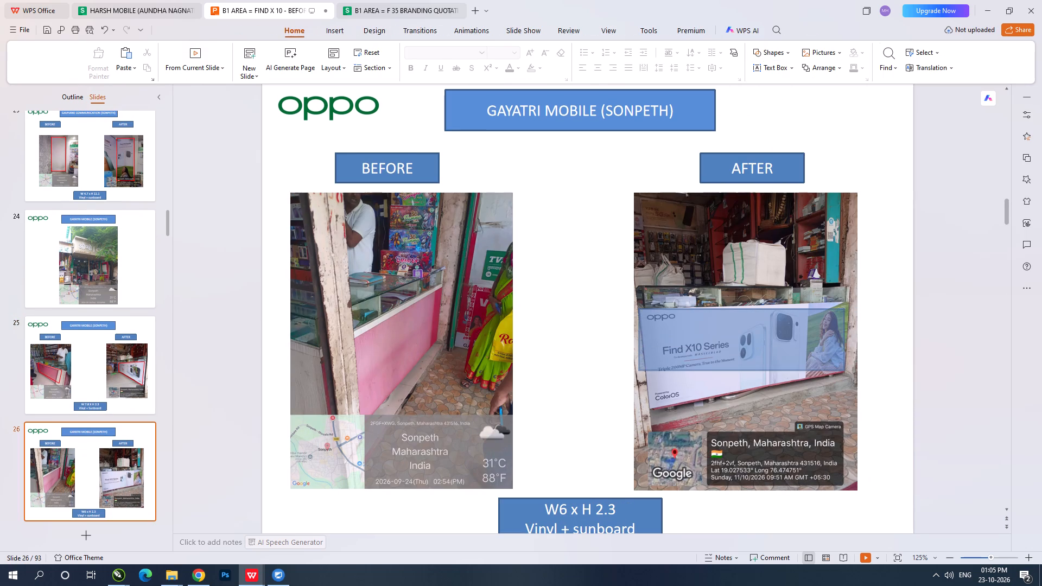
drag(843, 369, 844, 375)
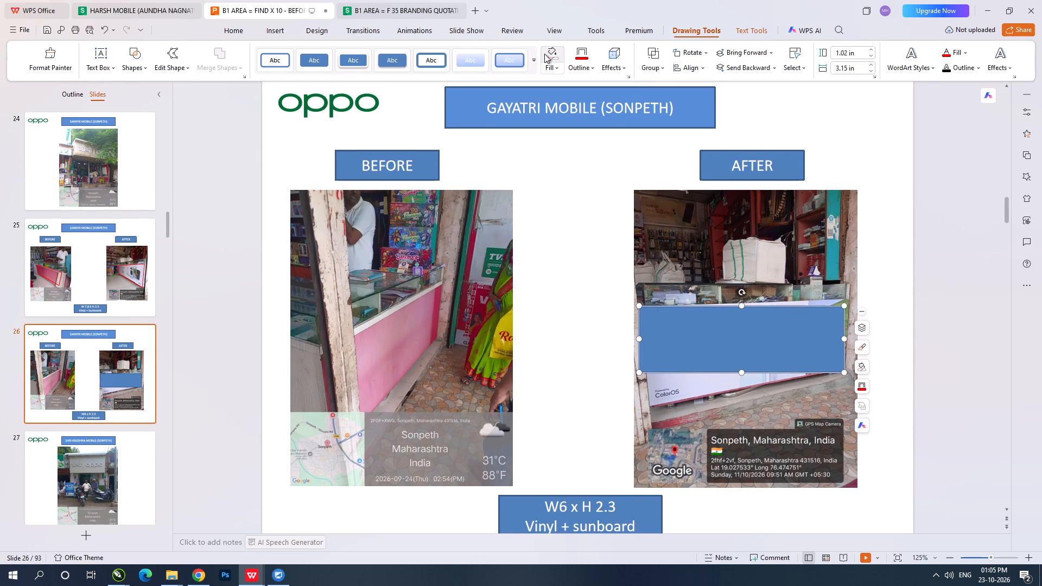
click(544, 54)
click(582, 52)
Edit the lower-left and upper-right corner points of slide 26's AFTER outline to fit the slanted edges of the Find X10 counter panel.
click(168, 56)
click(204, 109)
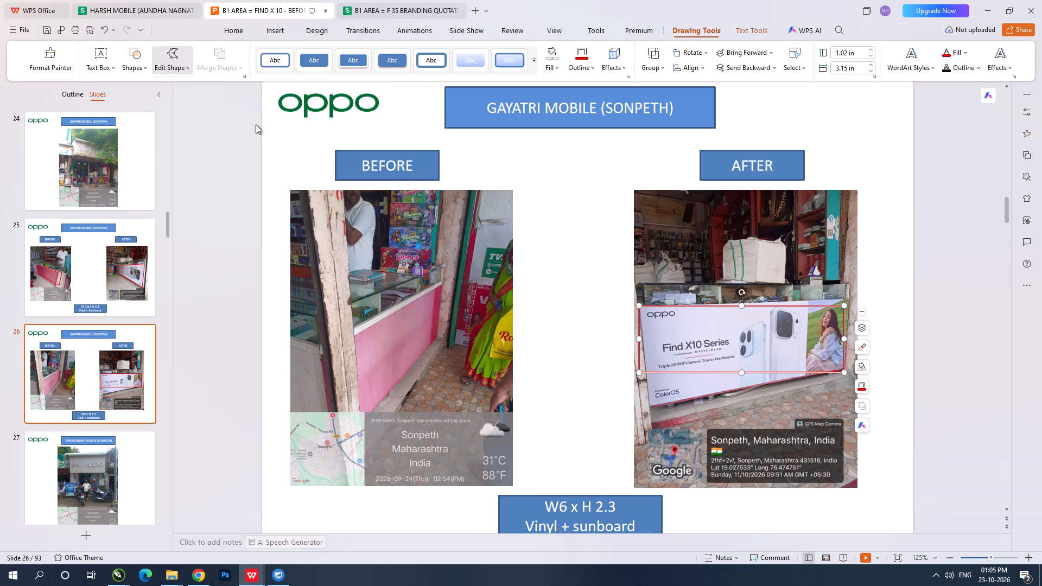
drag(640, 374, 654, 408)
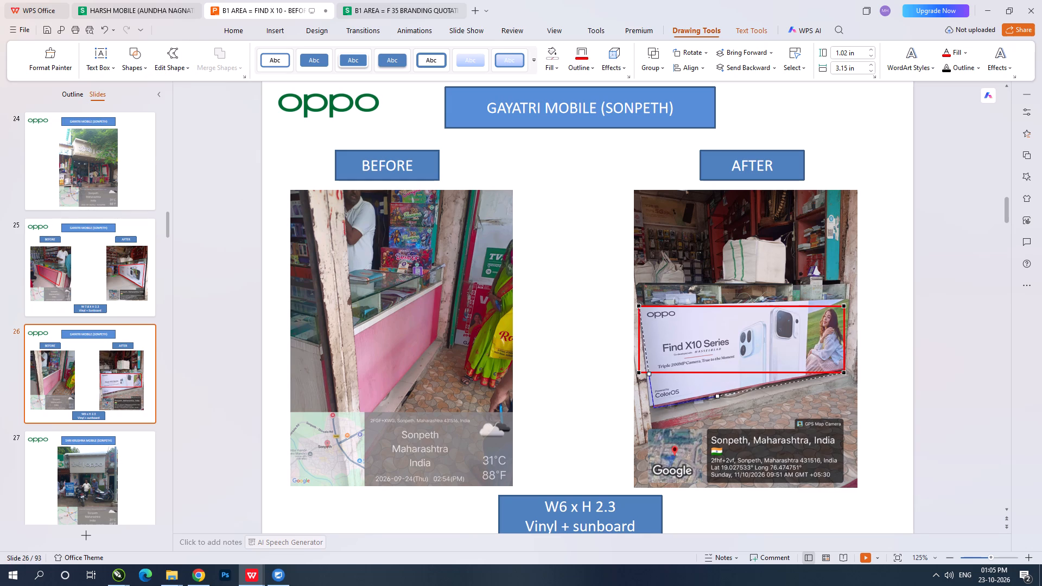
drag(654, 408, 647, 408)
drag(842, 305, 848, 299)
click(935, 305)
On slide 30, draw a rectangle about 2.52 × 2.99 in over the AFTER photo's Find X10 wall branding, with no fill and a red outline.
key(Down)
key(Down)
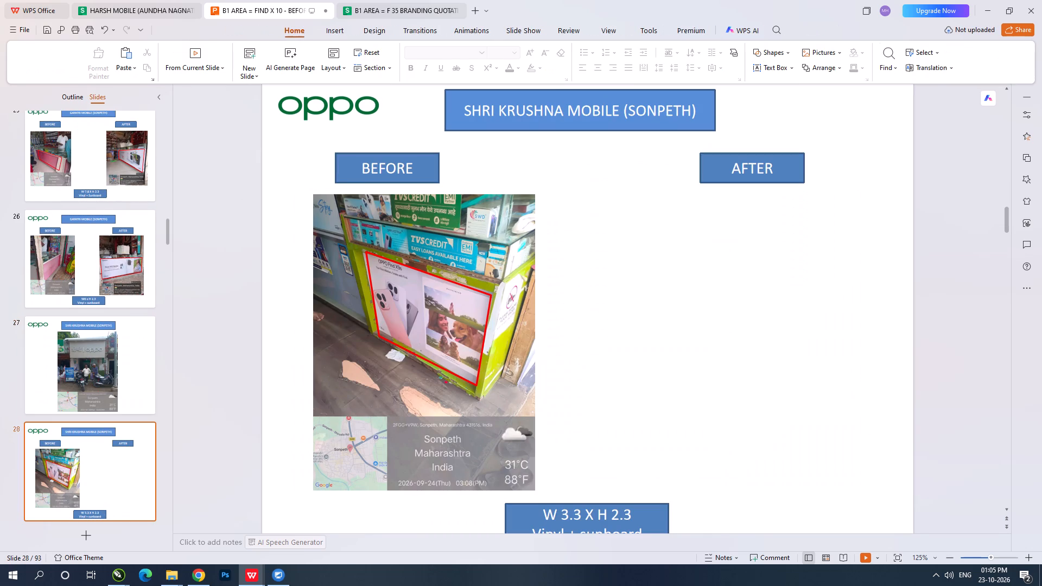
key(Down)
key(Down)
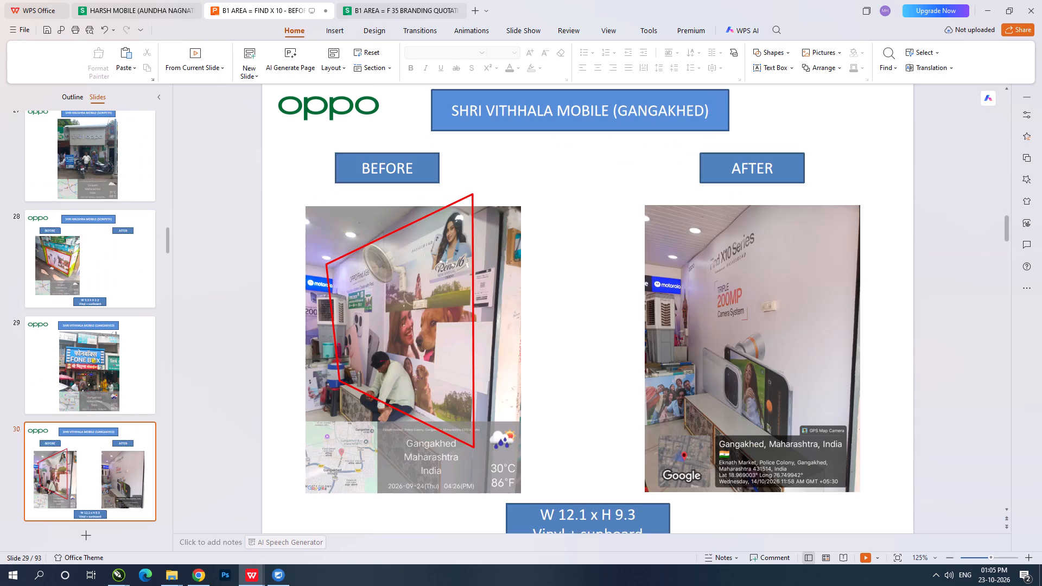
click(777, 50)
click(761, 121)
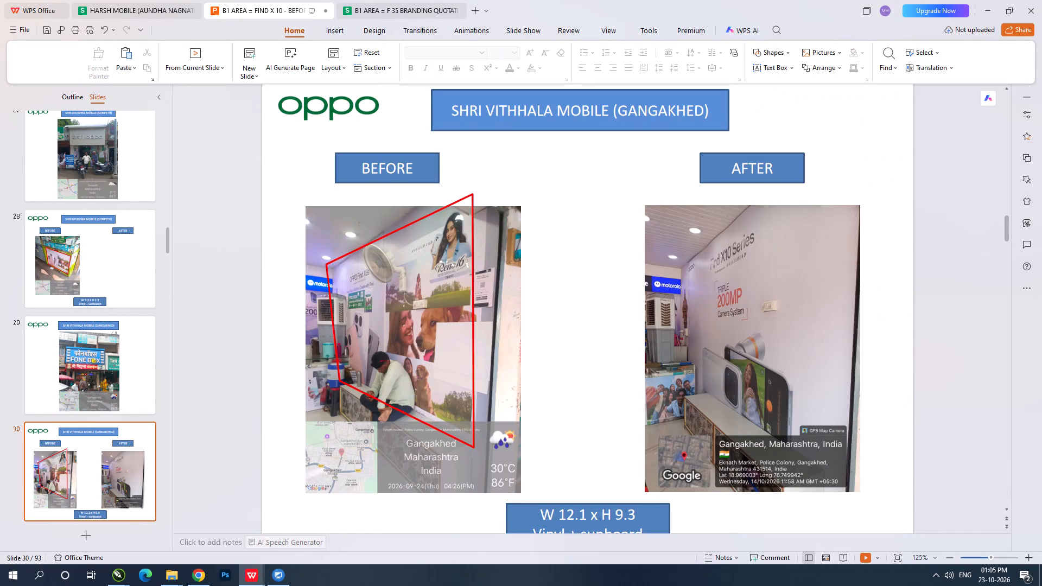
drag(682, 266, 844, 460)
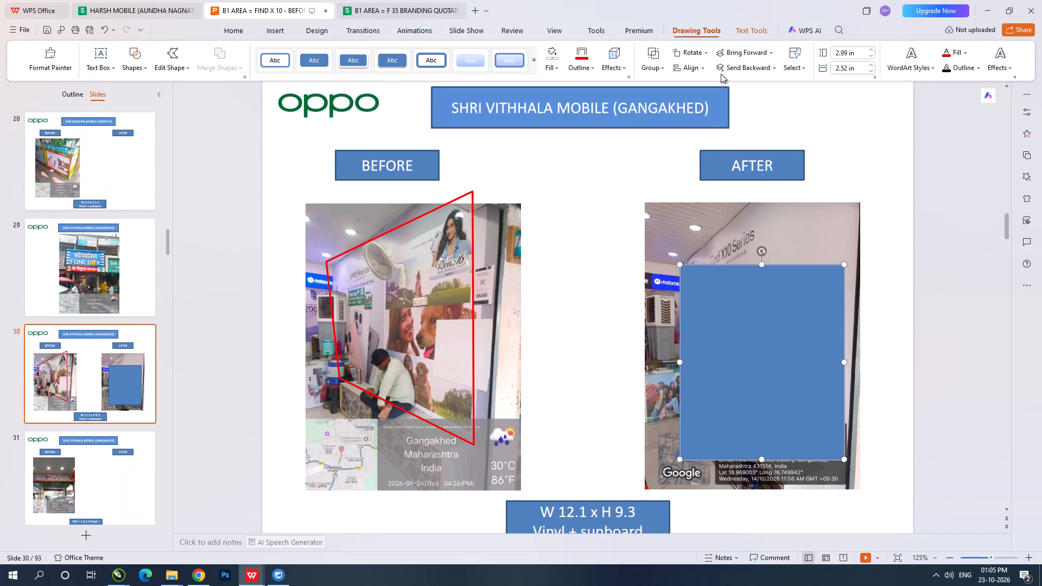
click(549, 55)
click(582, 56)
Edit the upper-right and both lower corner points of slide 30's AFTER outline to follow the perspective of the Find X10 wall branding.
click(169, 67)
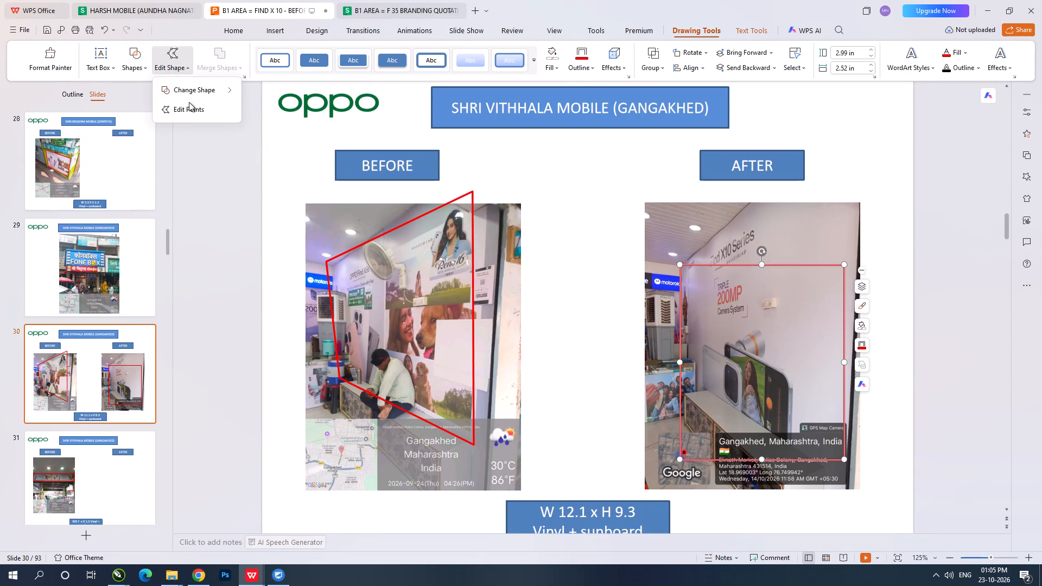
click(192, 108)
drag(844, 264, 849, 187)
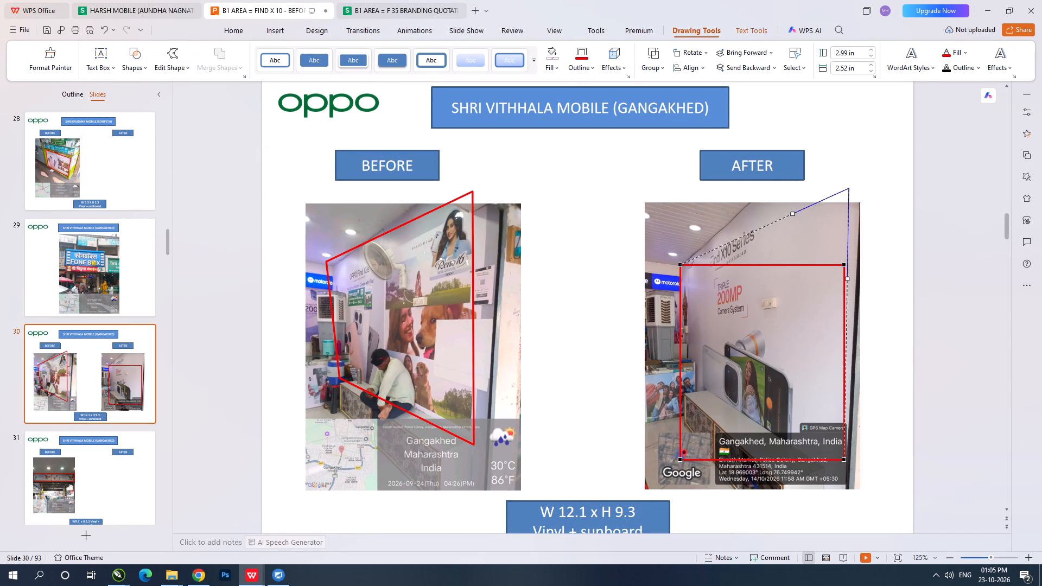
drag(849, 187, 836, 130)
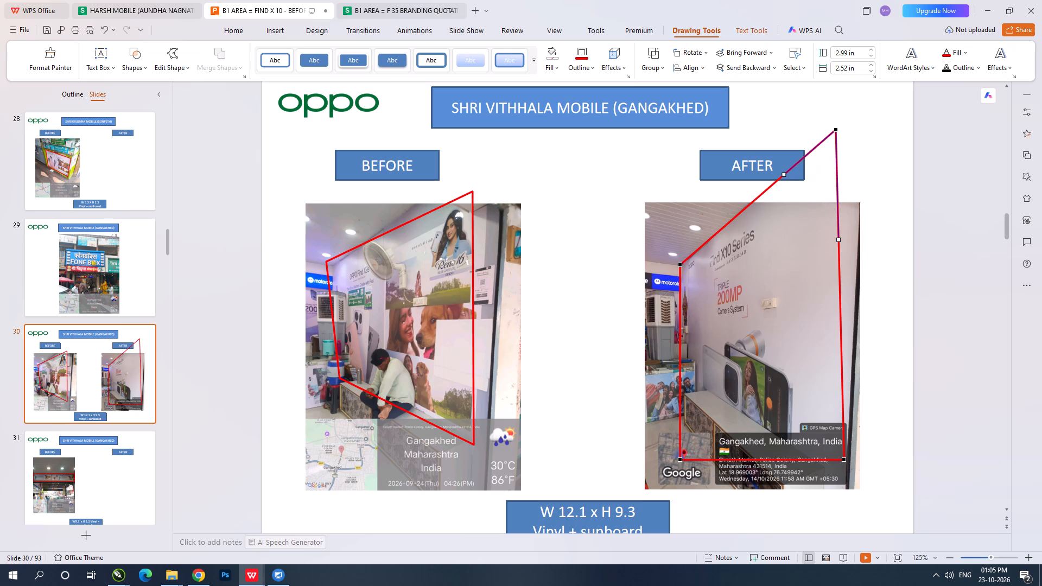
drag(679, 461, 687, 390)
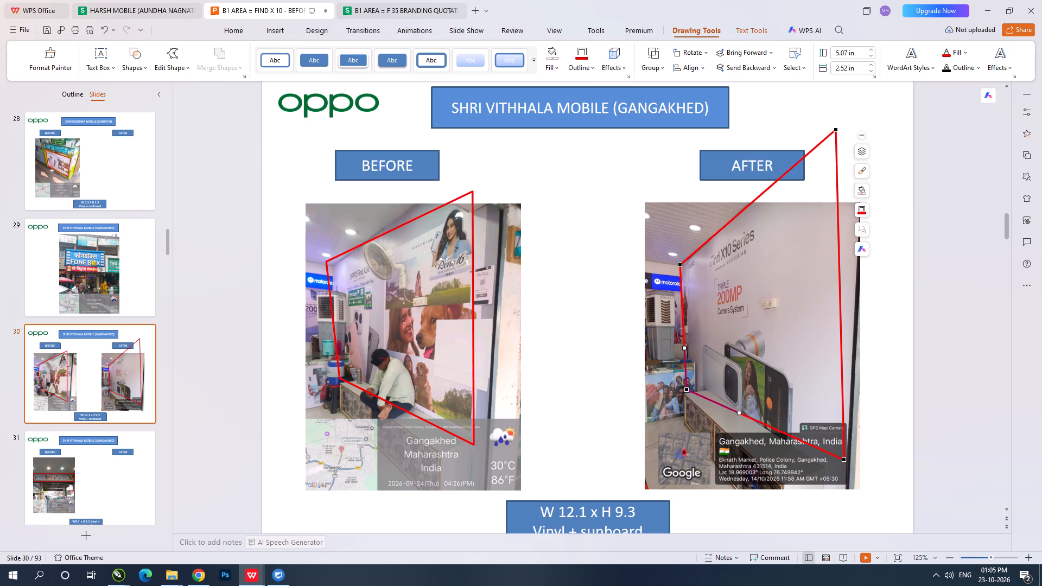
drag(845, 460, 853, 483)
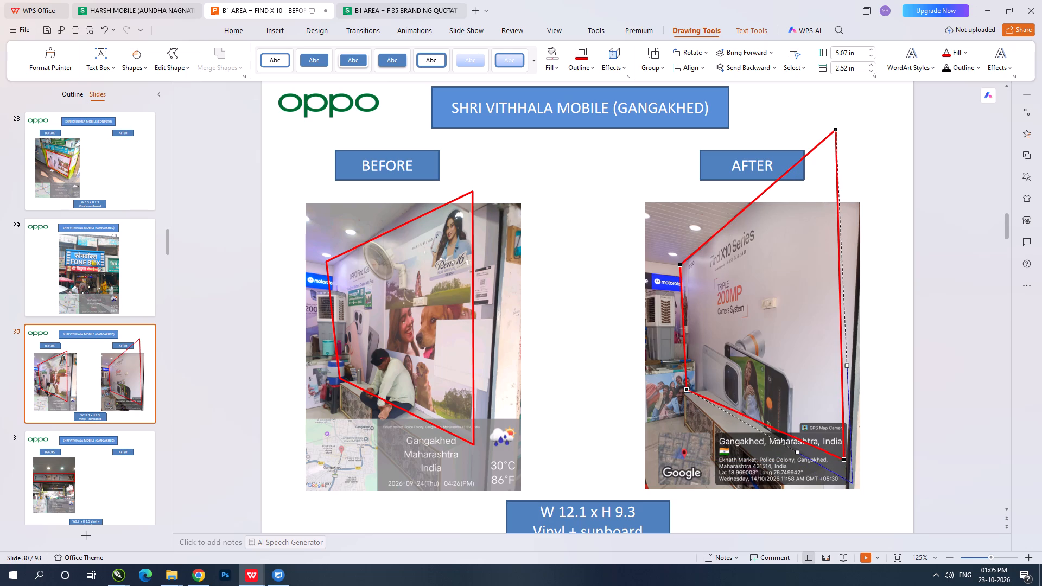
drag(853, 483, 851, 483)
click(930, 407)
Readjust the upper-right corner point of slide 30's AFTER outline outward to the far edge of the branded wall.
click(837, 144)
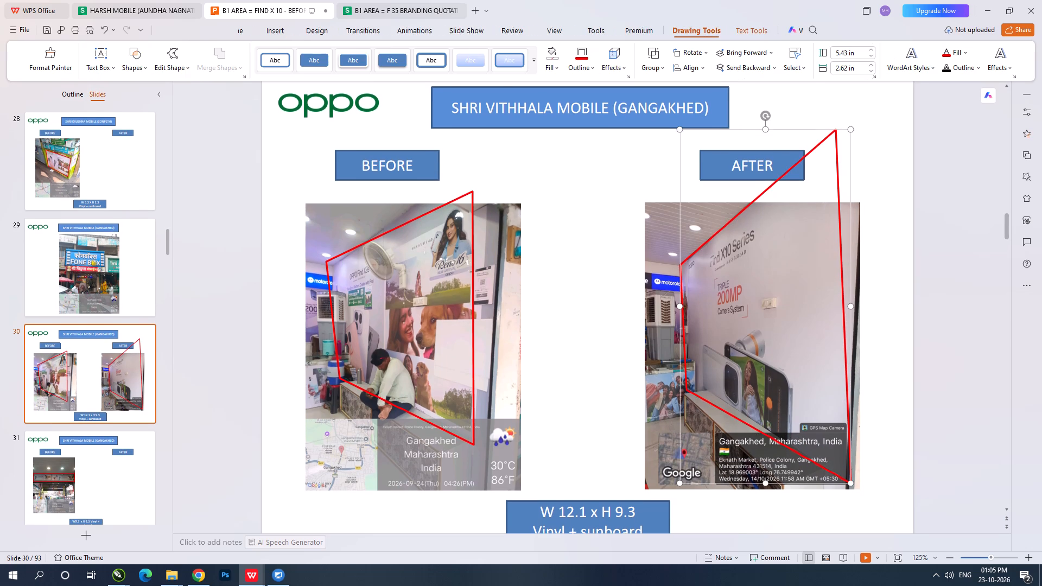
click(170, 64)
click(182, 107)
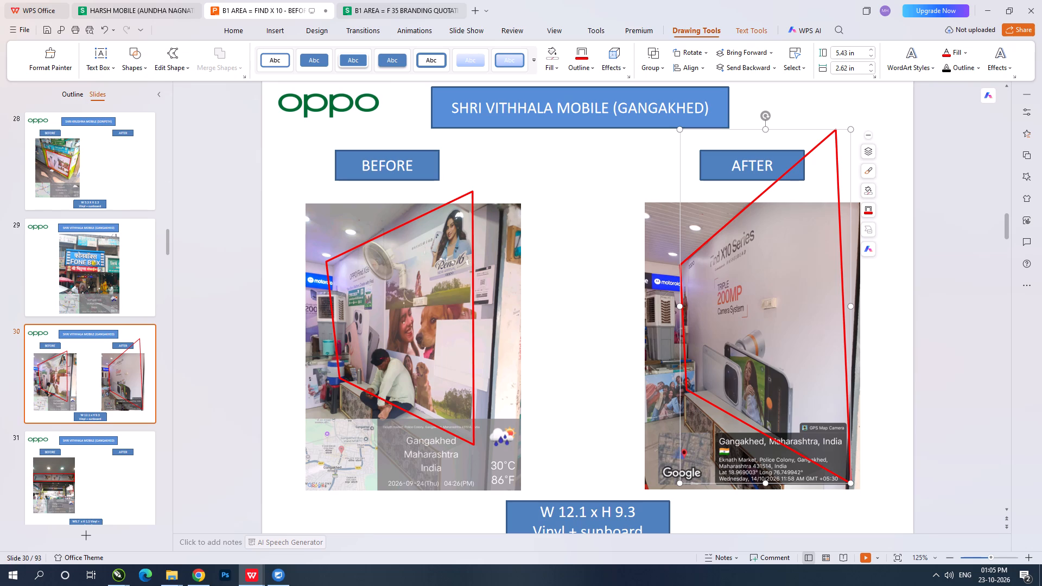
drag(836, 129, 859, 144)
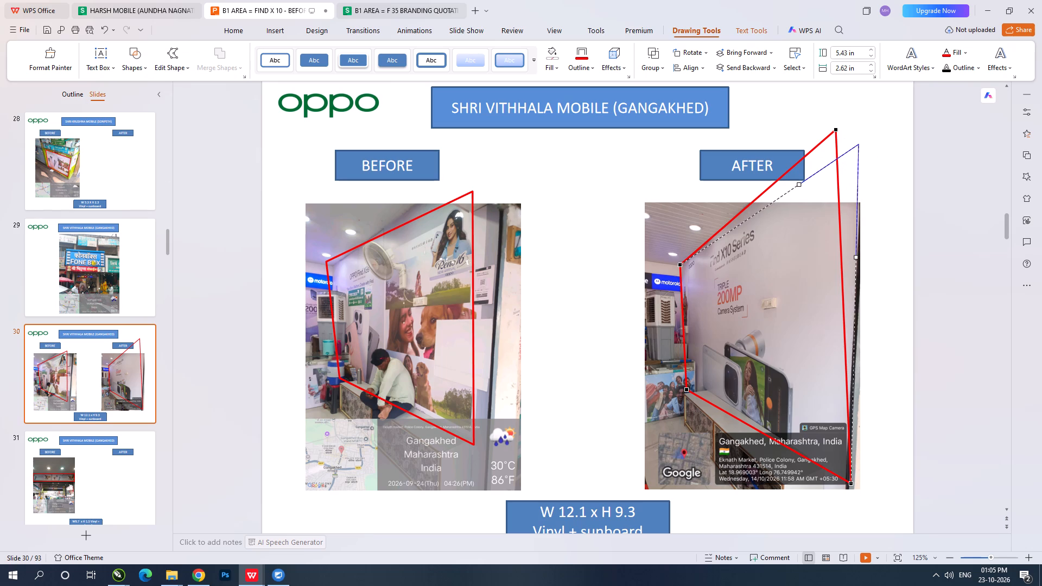
drag(859, 144, 859, 145)
click(949, 271)
On slide 35, draw a rectangle about 2.99 × 1.18 in over the AFTER photo's branding strip above the shelves, with no fill and a red outline.
key(Down)
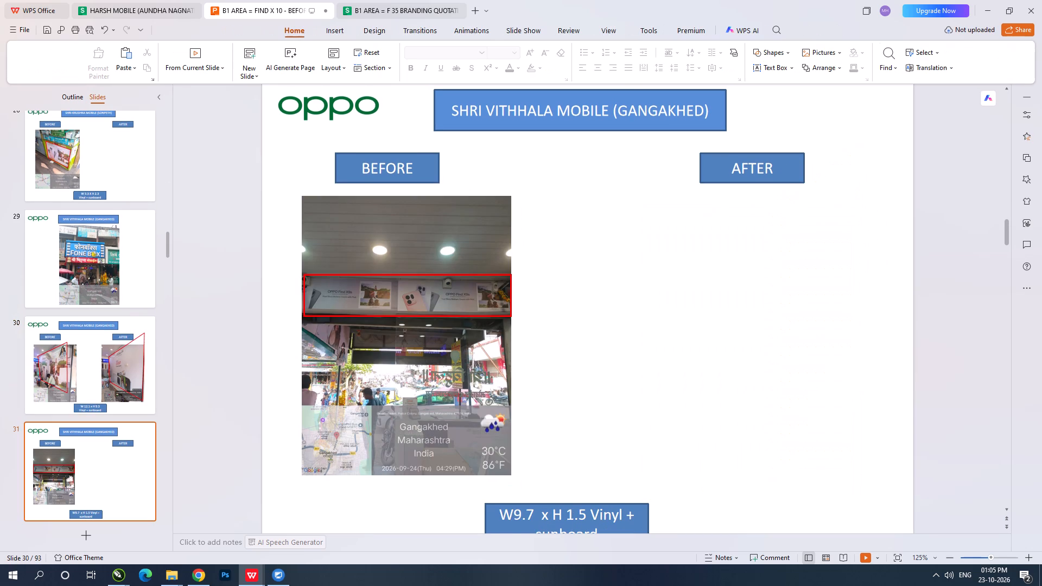
key(Down)
key(Down)
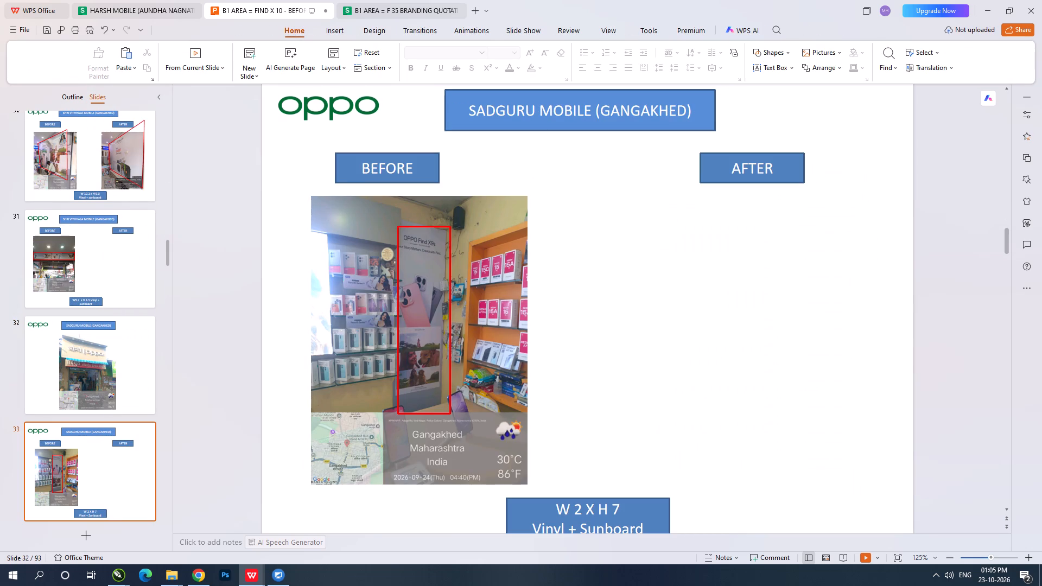
key(Down)
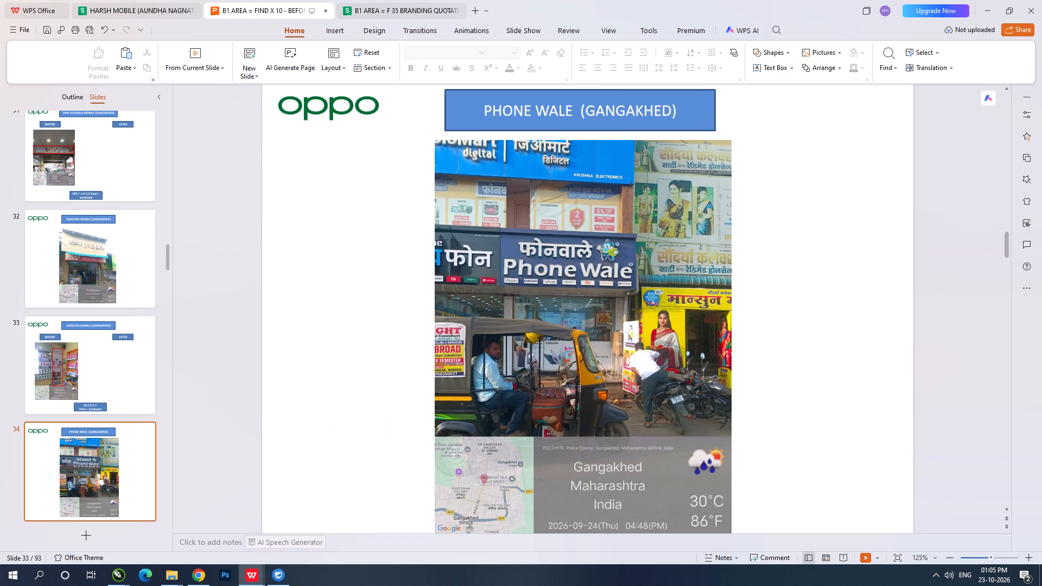
key(Down)
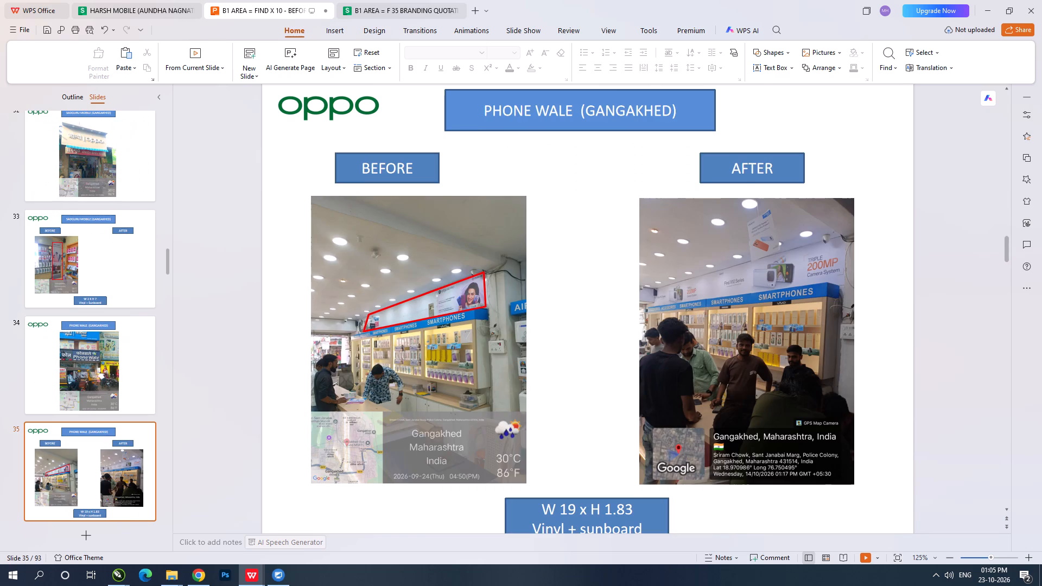
click(760, 266)
click(941, 191)
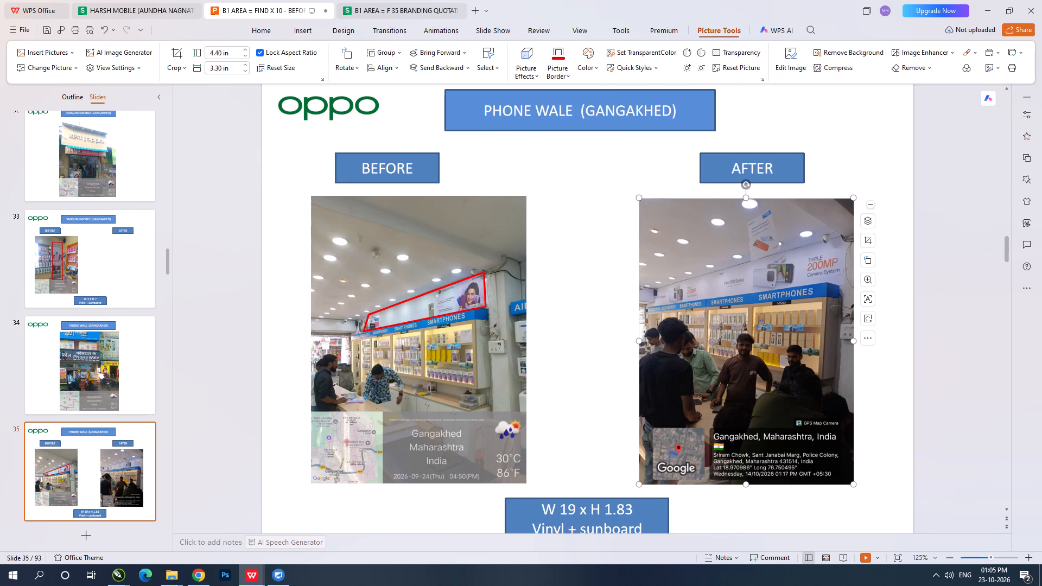
click(777, 48)
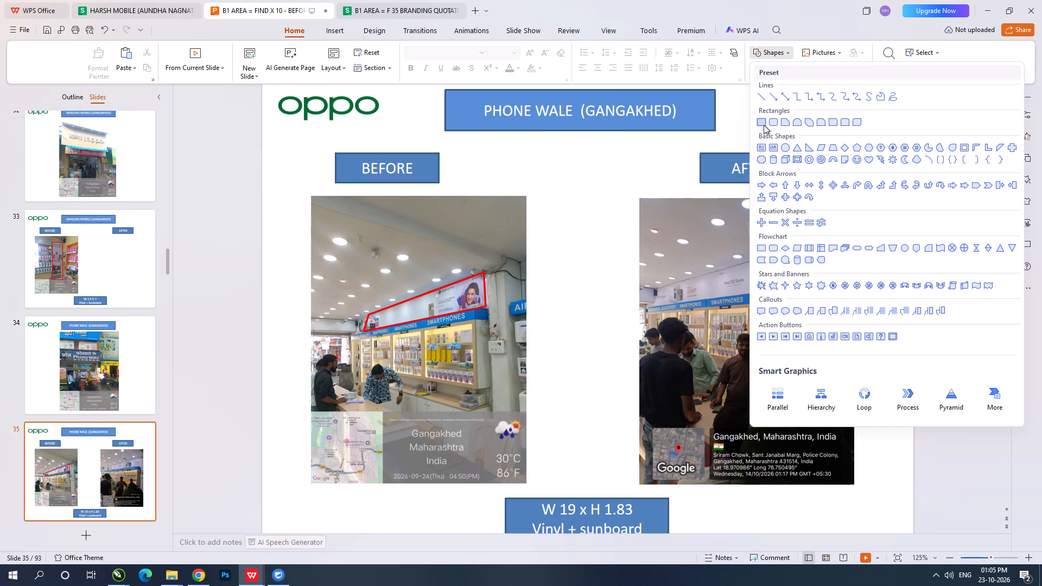
click(763, 123)
drag(651, 307, 809, 285)
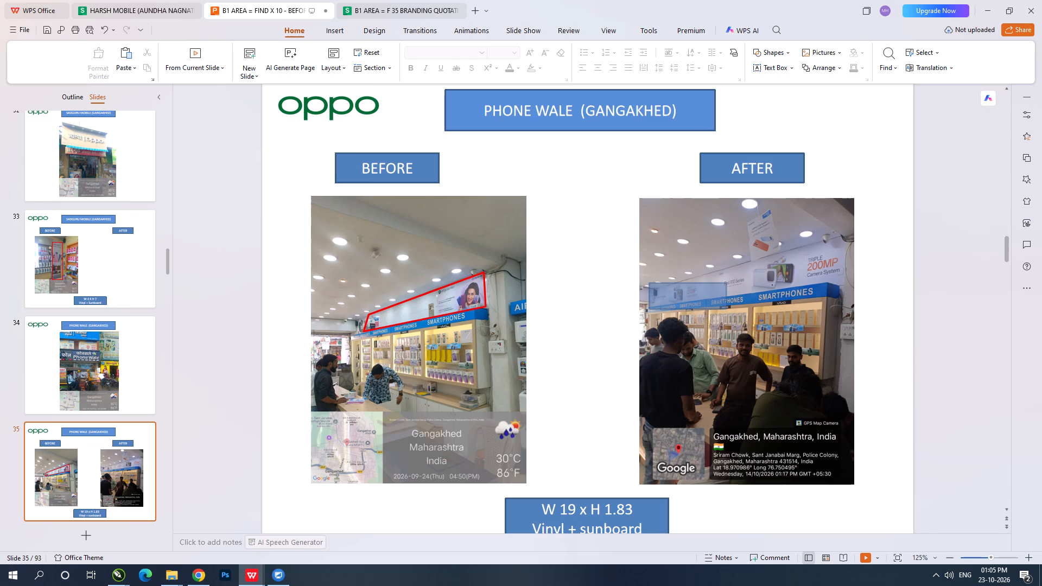
drag(809, 285, 844, 233)
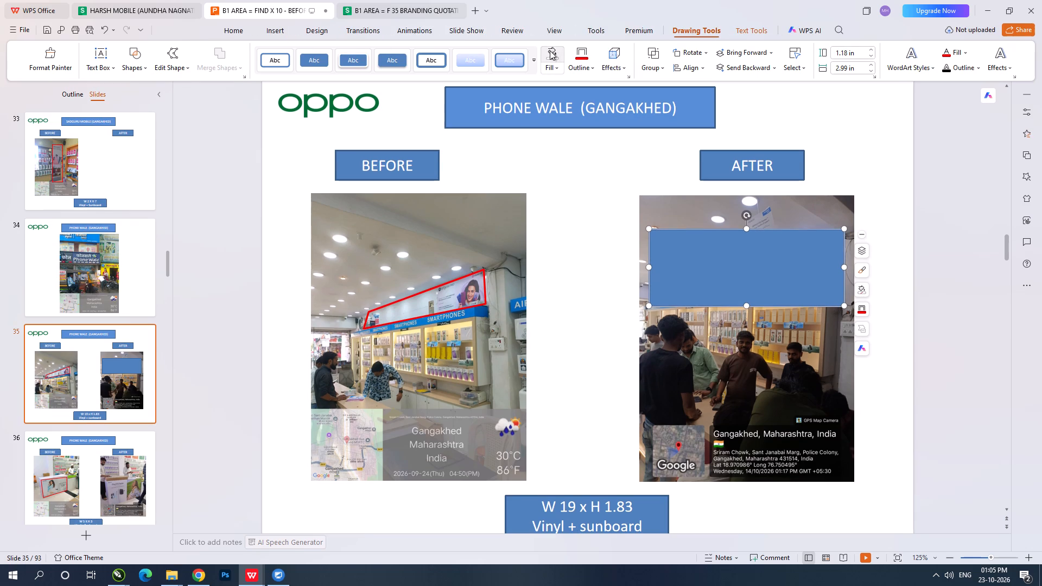
click(549, 52)
click(574, 56)
Edit the upper-left and lower-right corner points of slide 35's AFTER outline to follow the slanted branding strip above the shelves.
click(181, 66)
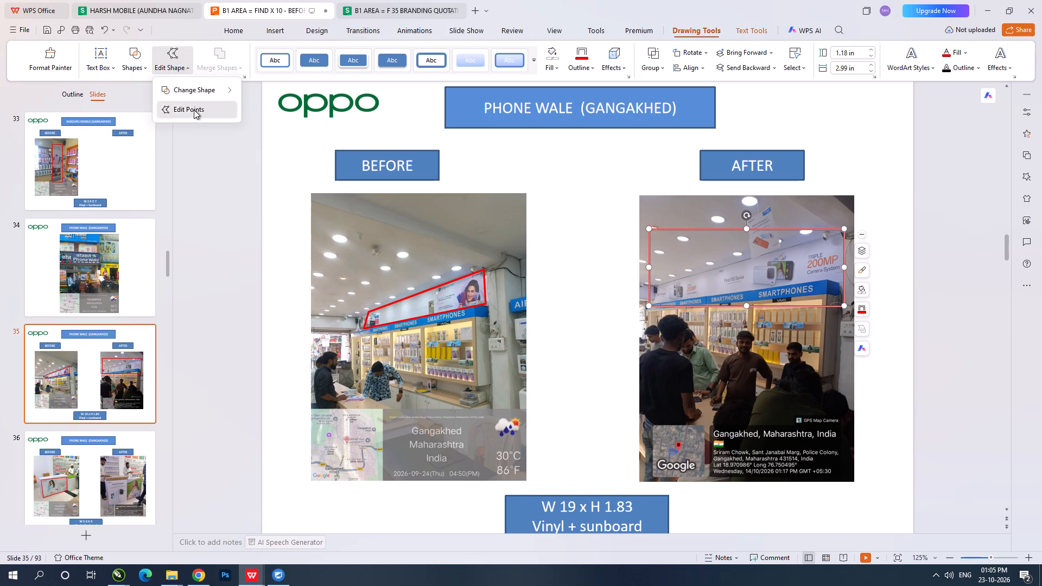
click(194, 110)
drag(649, 228, 651, 240)
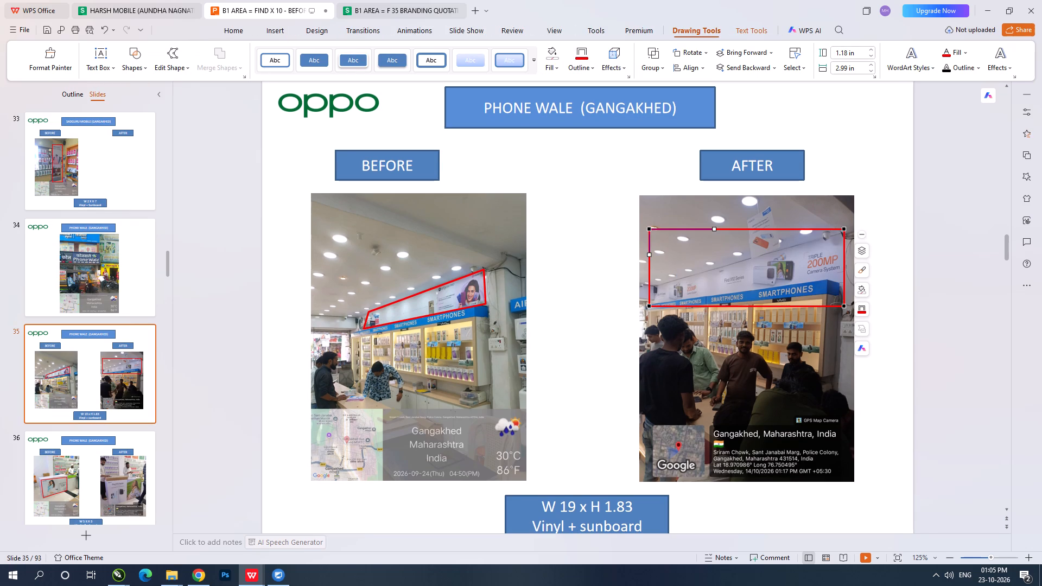
drag(651, 240, 653, 284)
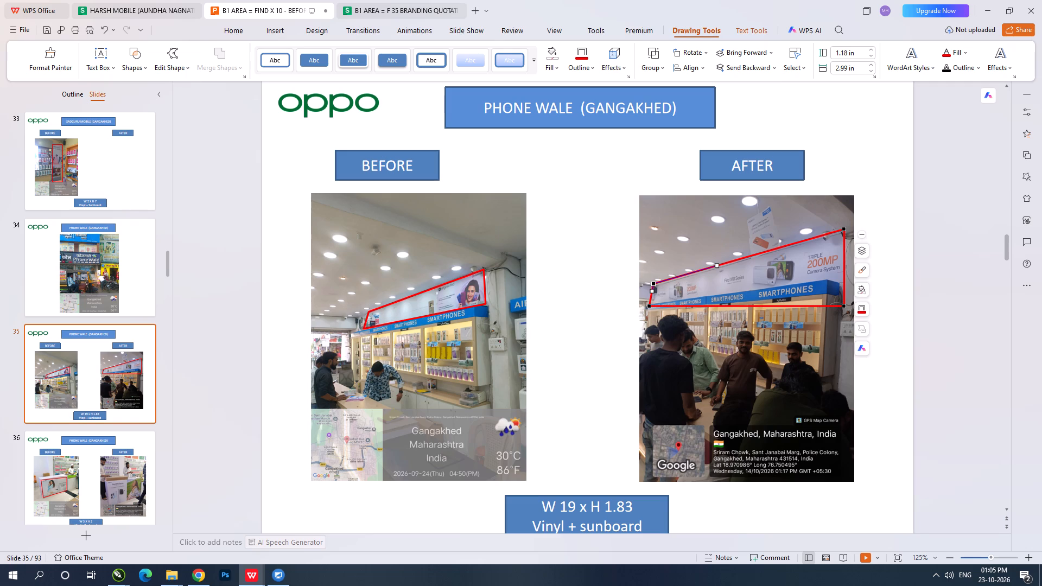
drag(844, 308, 844, 280)
click(934, 293)
On slide 36, draw a rectangle about 2.68 × 2.36 in over the AFTER photo's Find X10 counter branding, with no fill and a red outline.
key(Down)
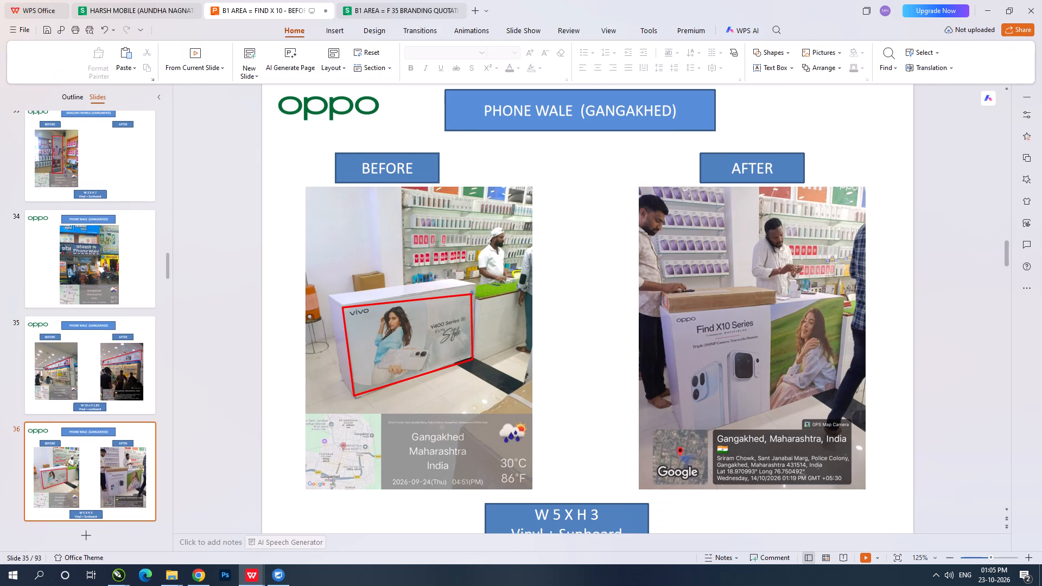
click(775, 50)
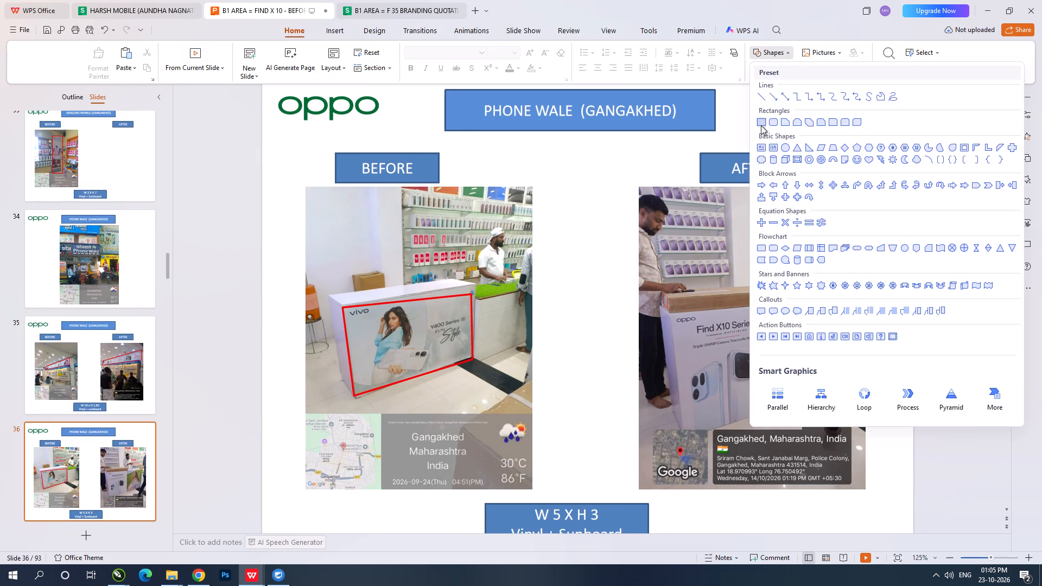
click(761, 125)
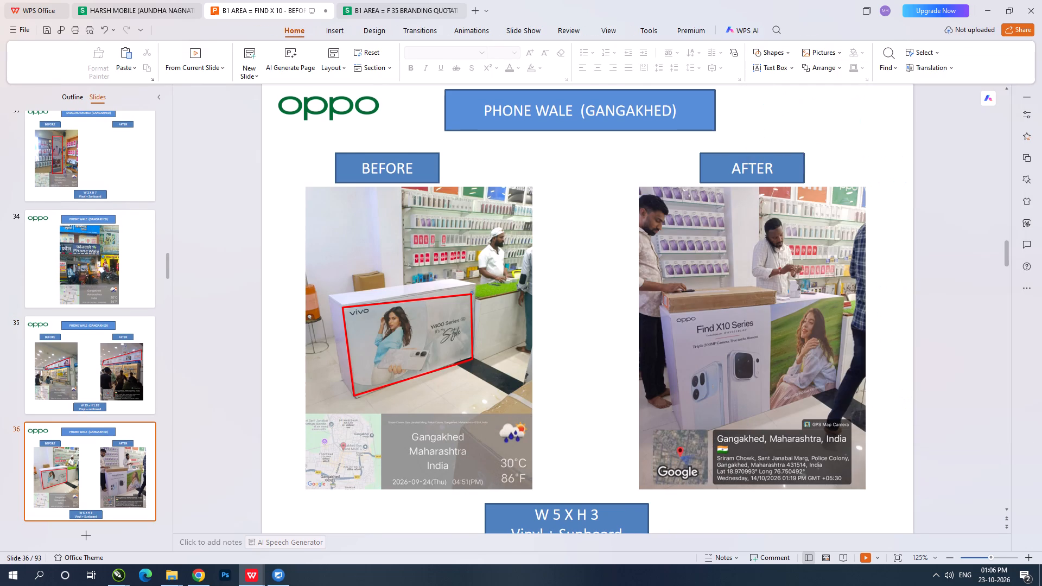
drag(844, 296, 669, 445)
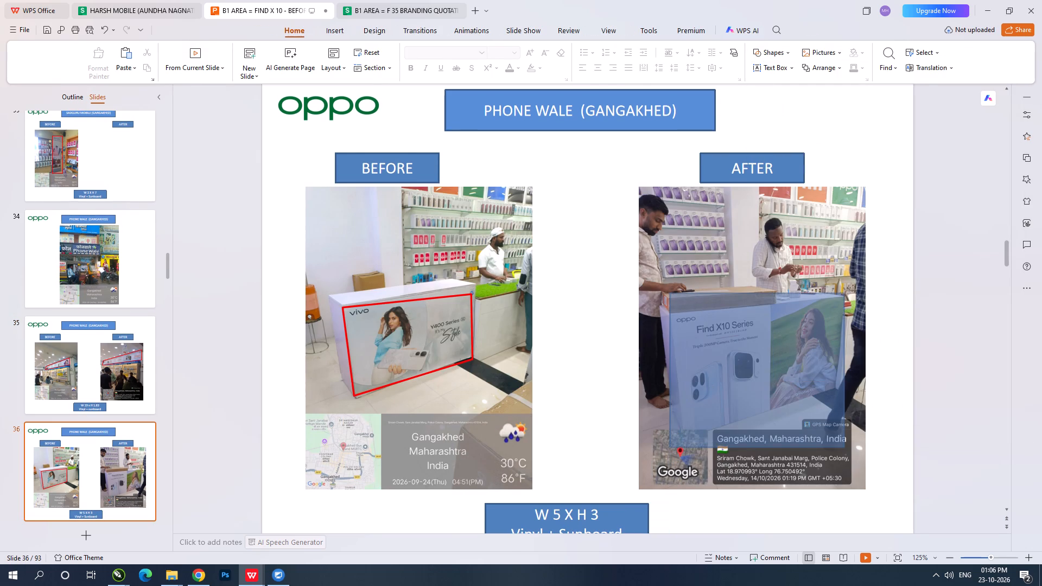
click(552, 59)
click(582, 51)
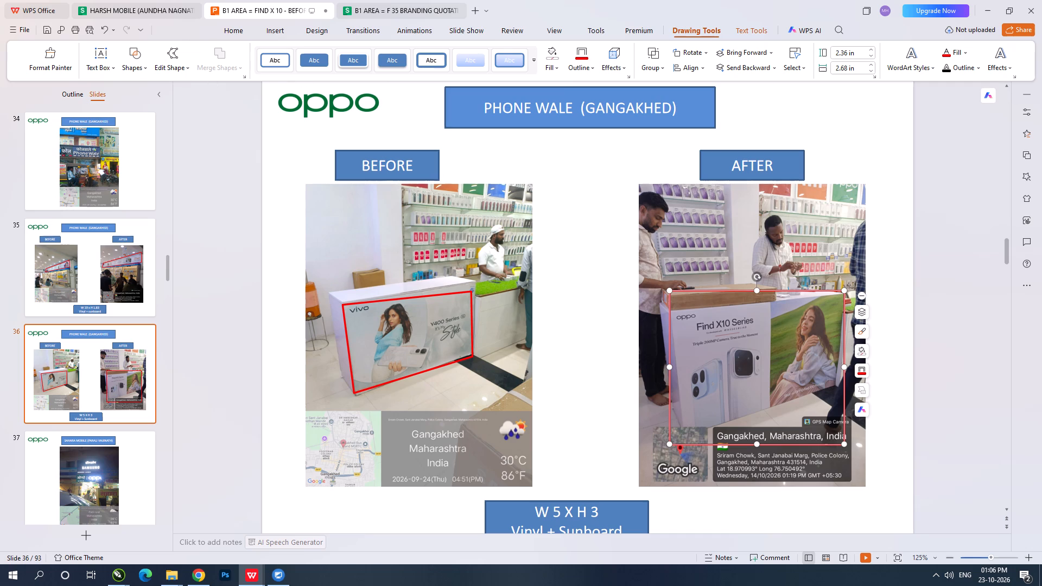
Edit both lower corner points of slide 36's AFTER outline to follow the perspective of the counter's front branding.
click(179, 66)
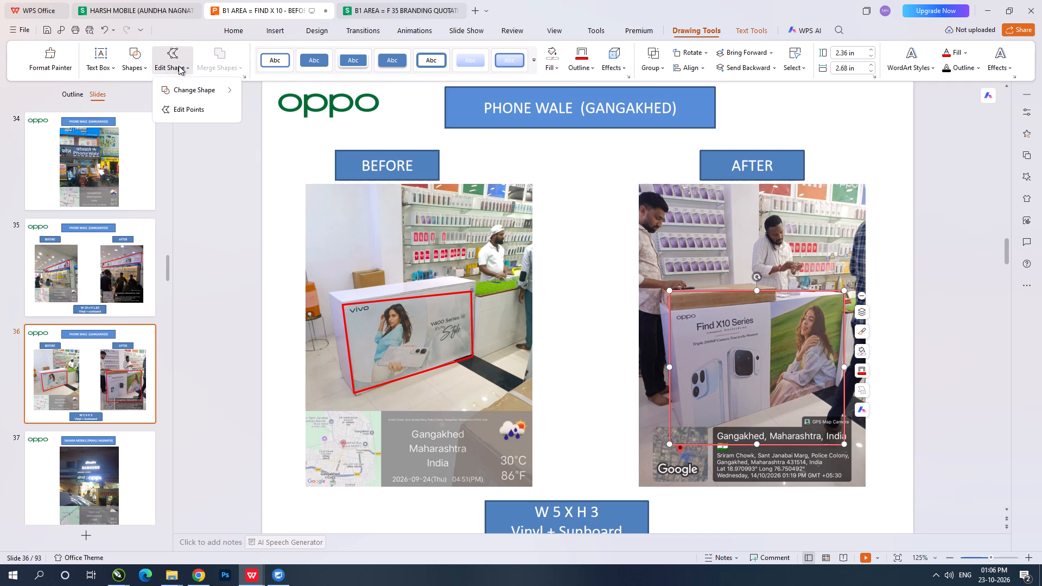
click(205, 117)
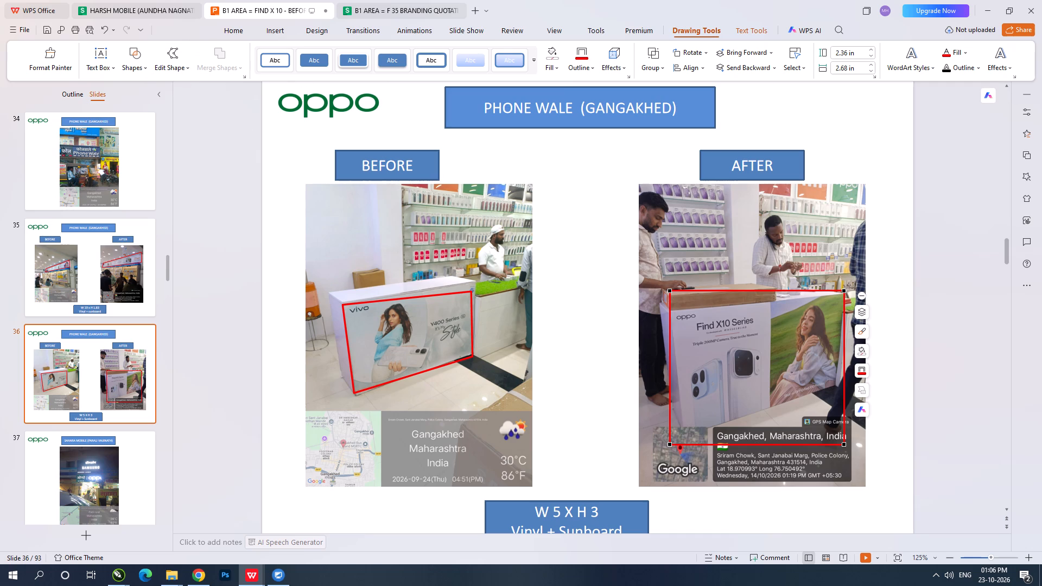
drag(670, 443, 684, 433)
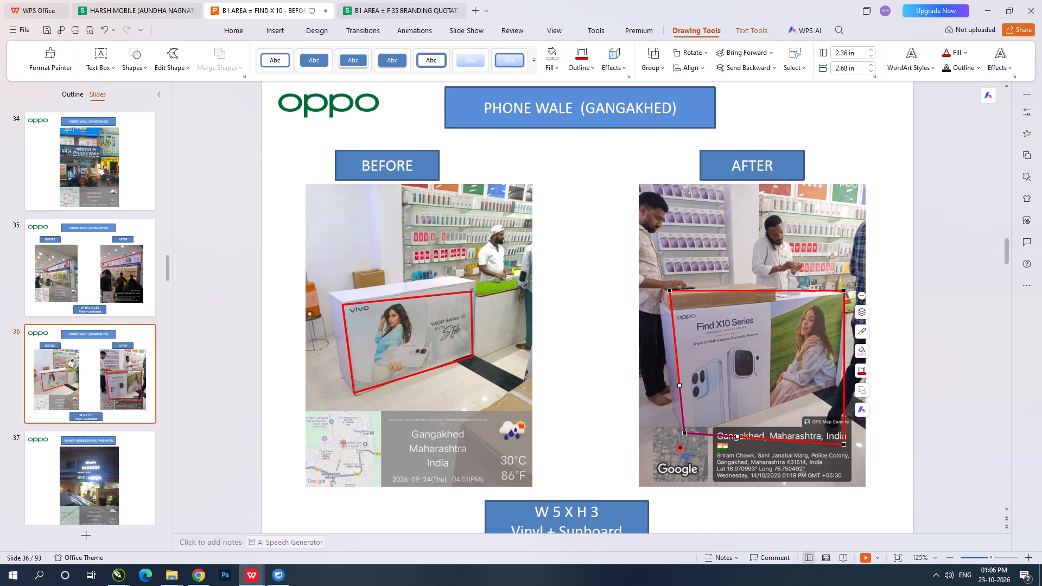
drag(845, 445, 835, 385)
click(956, 349)
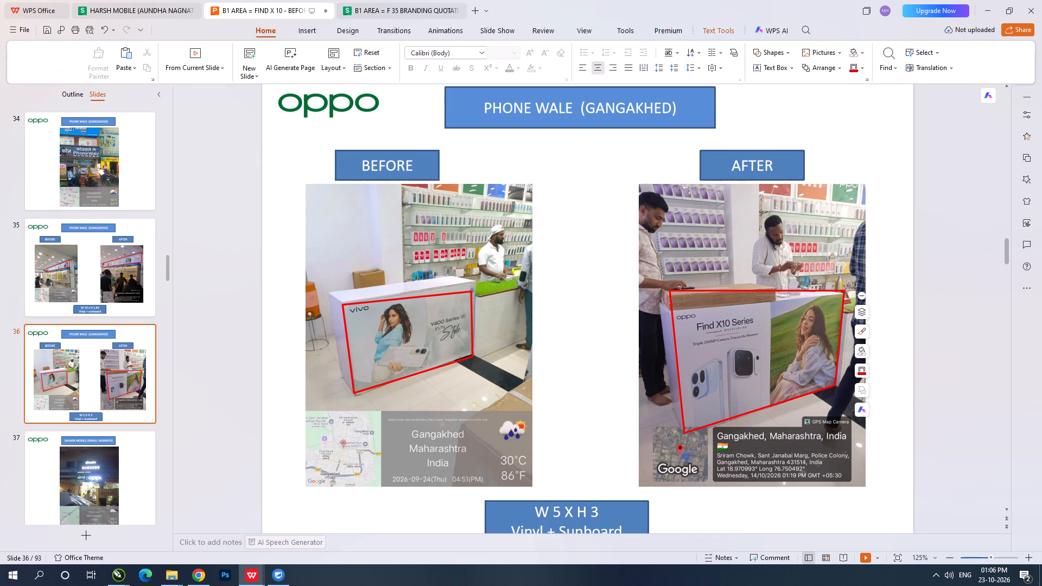
On slide 38, draw a rectangle about 2.52 × 4.25 in over the AFTER photo's Find X10 wall branding, with no fill and a red outline.
key(Down)
key(Down)
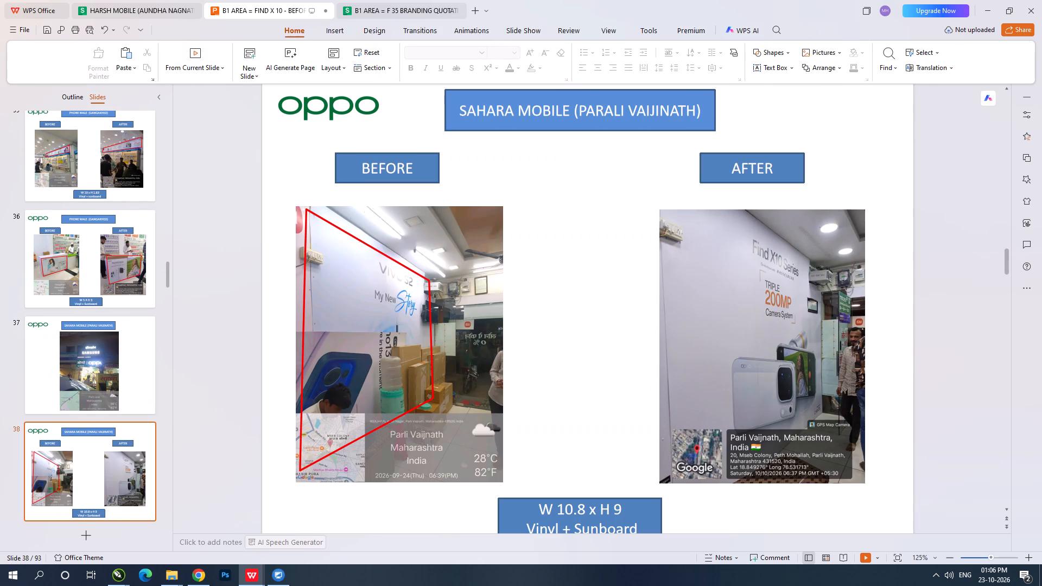
click(777, 52)
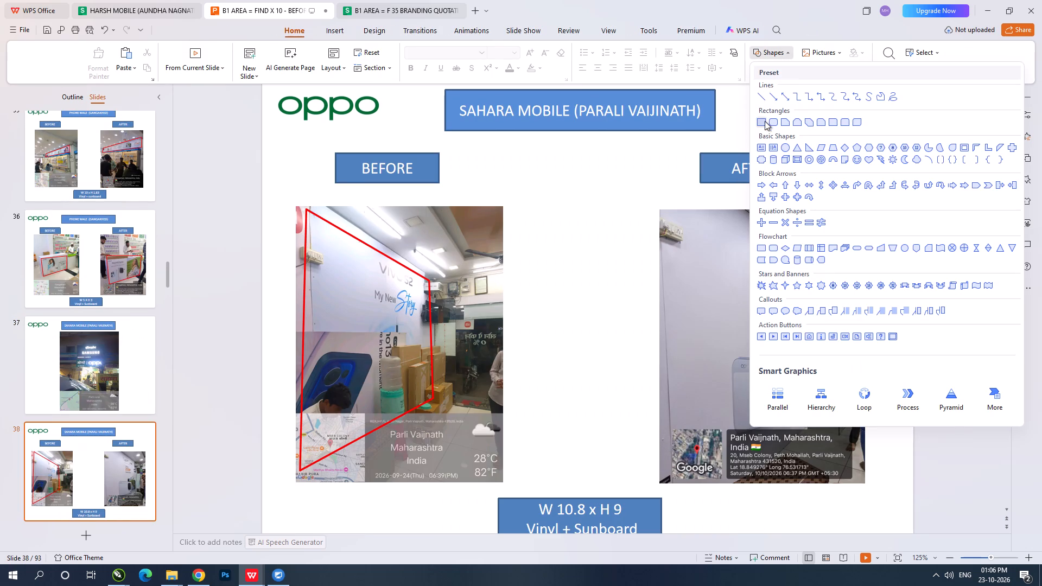
drag(764, 124, 759, 130)
click(760, 120)
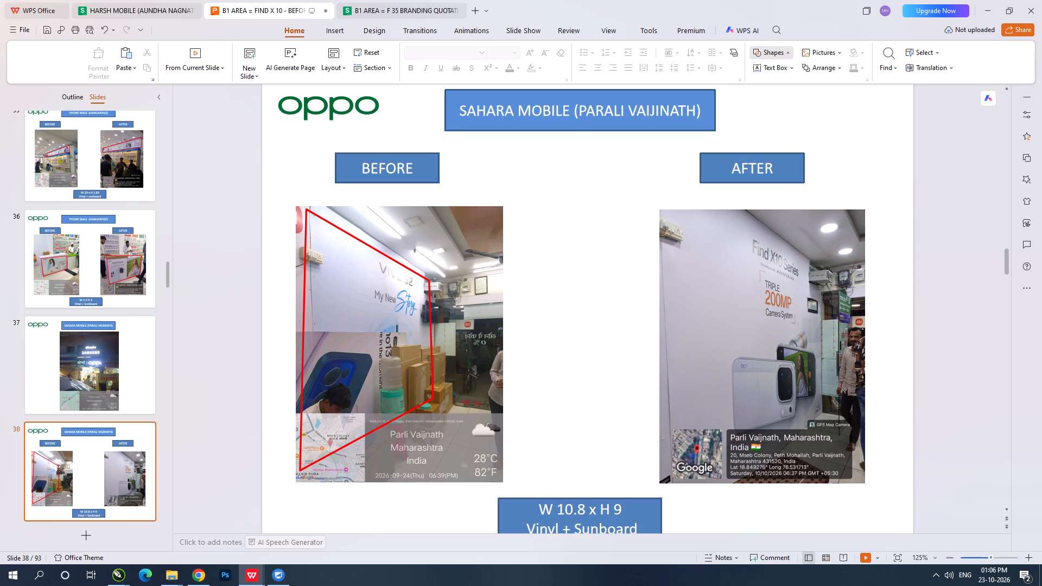
drag(659, 208, 821, 485)
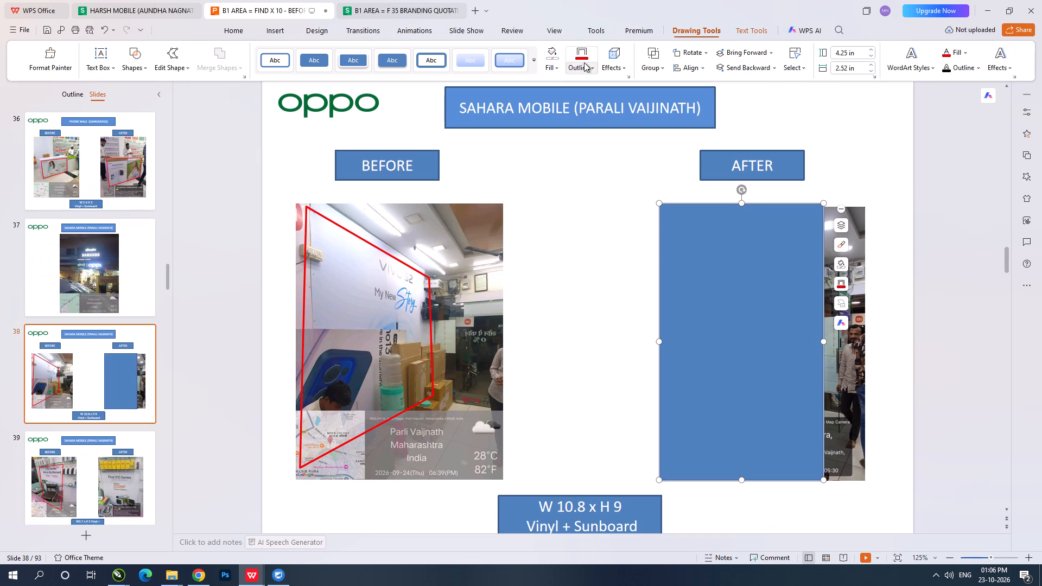
click(177, 58)
click(186, 109)
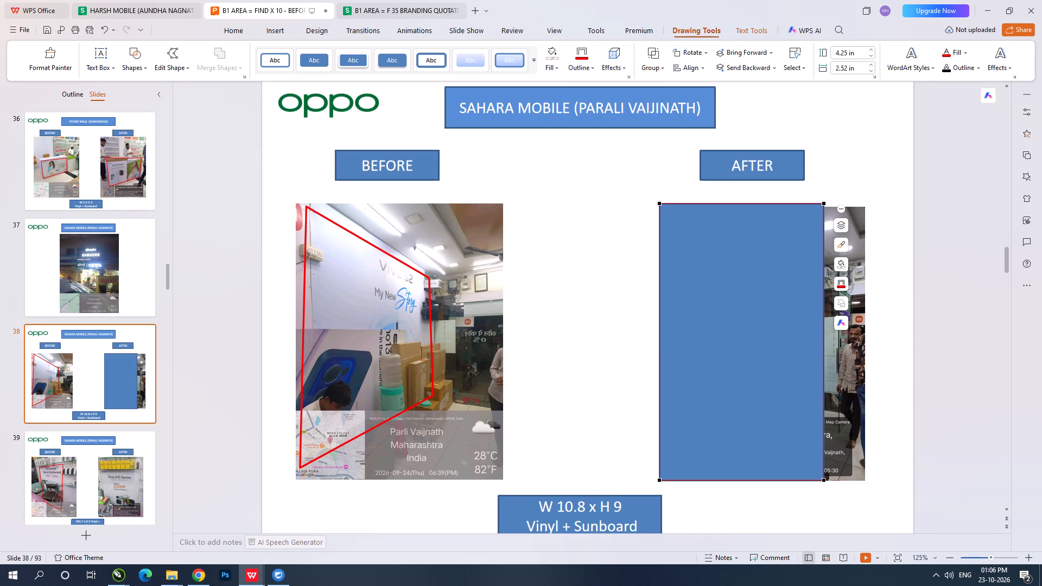
click(552, 57)
click(576, 58)
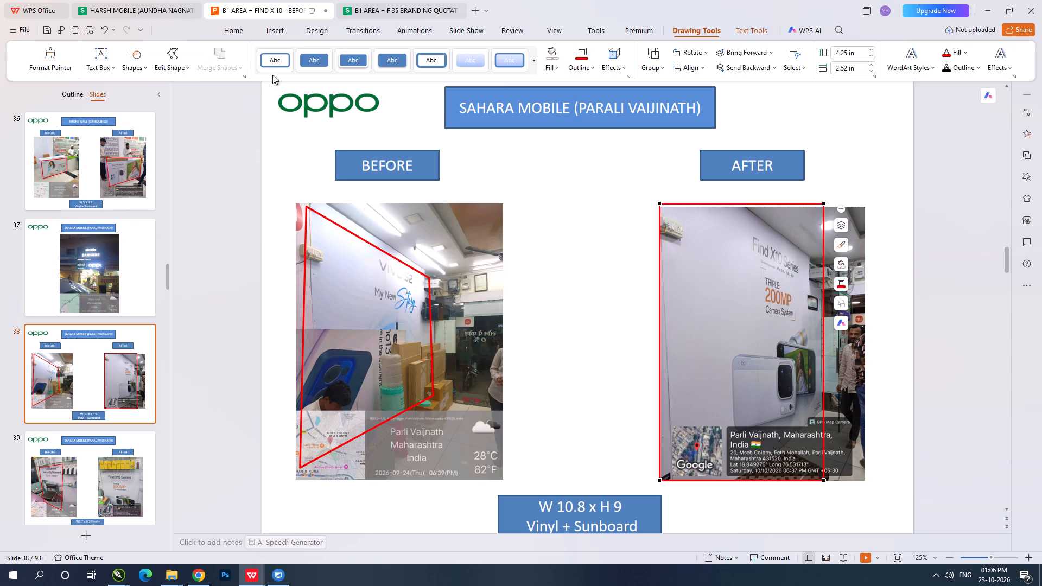
Edit the upper-right and both lower corner points of slide 38's AFTER outline to follow the perspective of the branded wall.
click(166, 66)
click(194, 107)
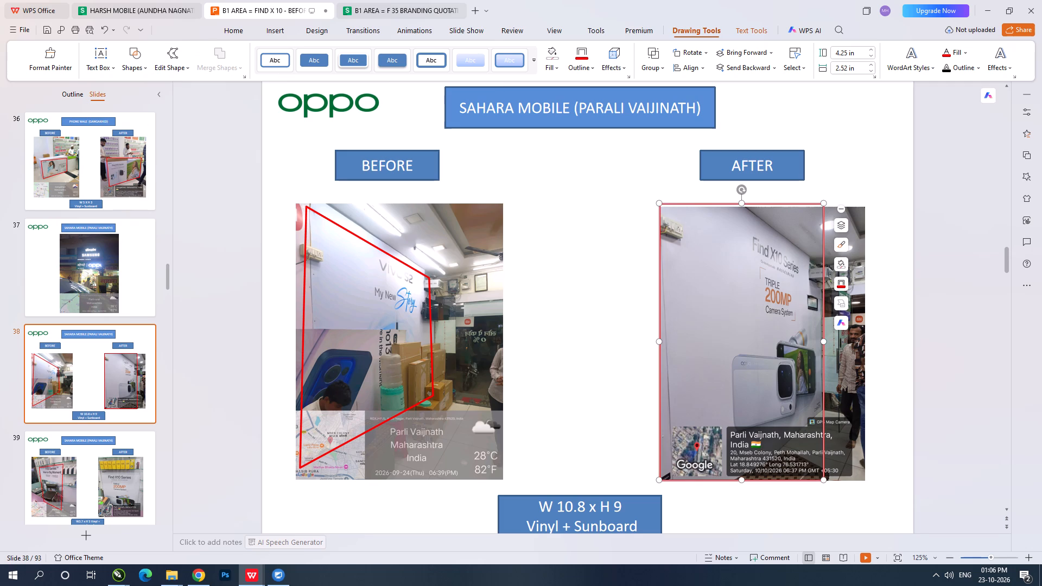
click(178, 56)
click(188, 111)
drag(824, 204, 810, 256)
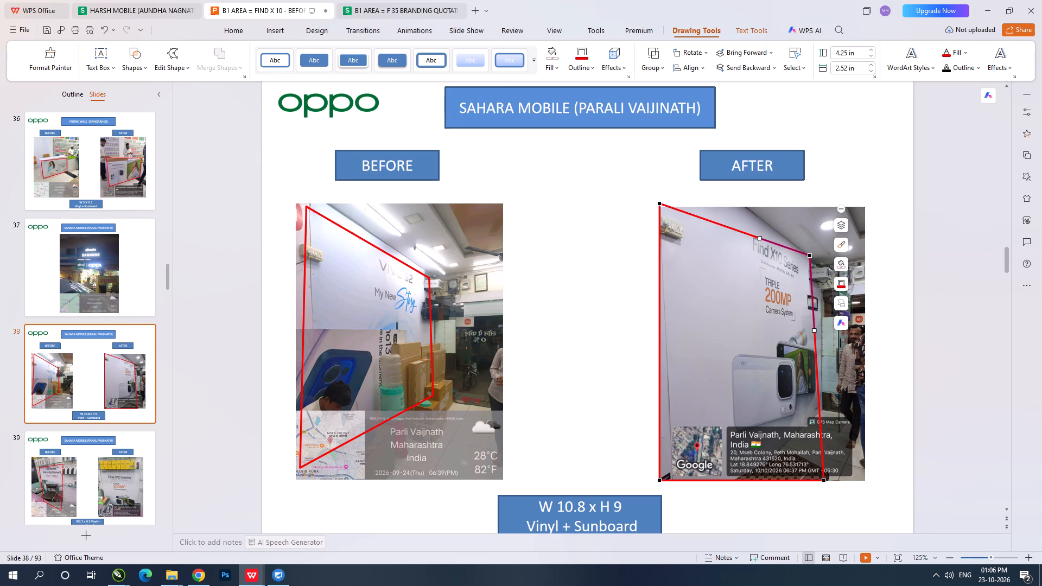
drag(824, 480, 821, 410)
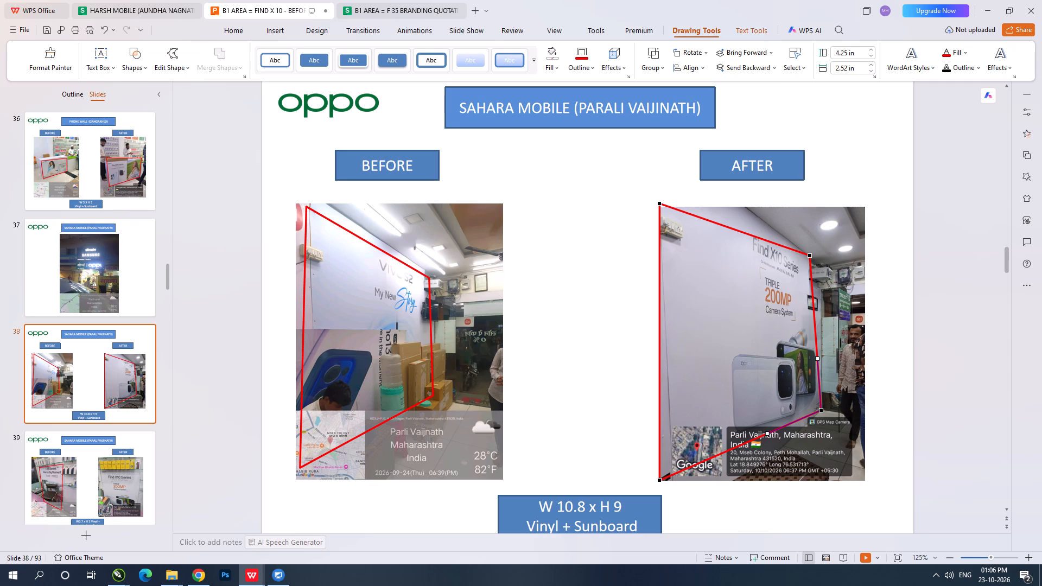
drag(659, 480, 677, 492)
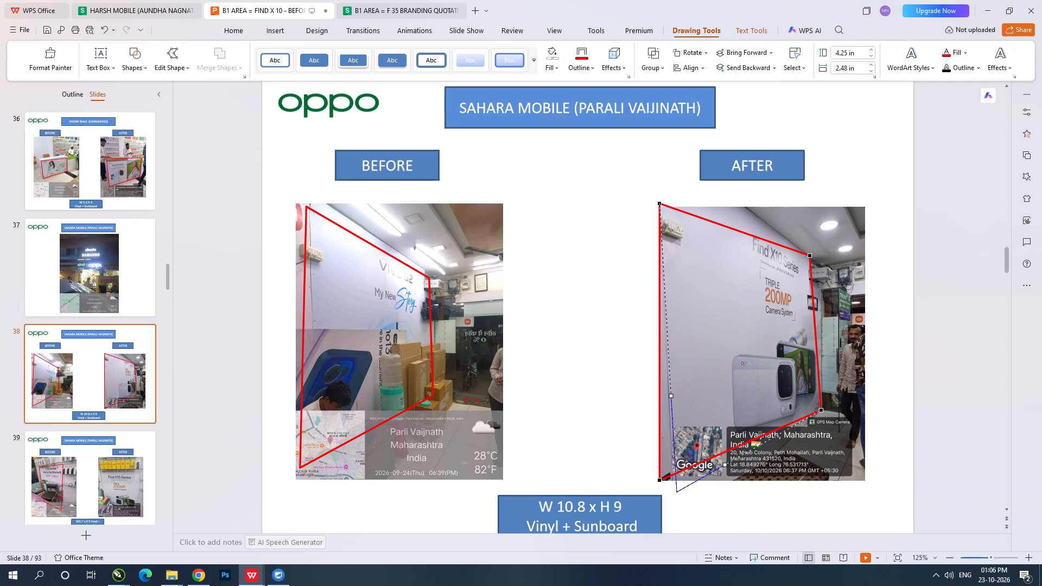
click(927, 383)
On slide 39, draw a rectangle about 3.07 × 2.83 in over the AFTER photo's Find X10 panel below the shelf, with no fill and a red outline.
key(Down)
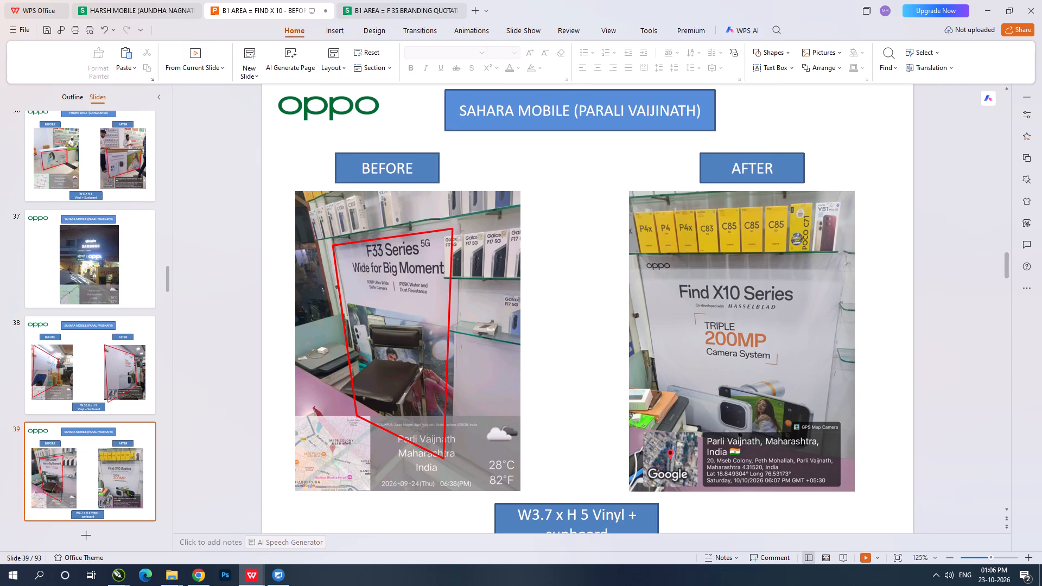
click(772, 49)
click(759, 123)
drag(844, 252, 655, 436)
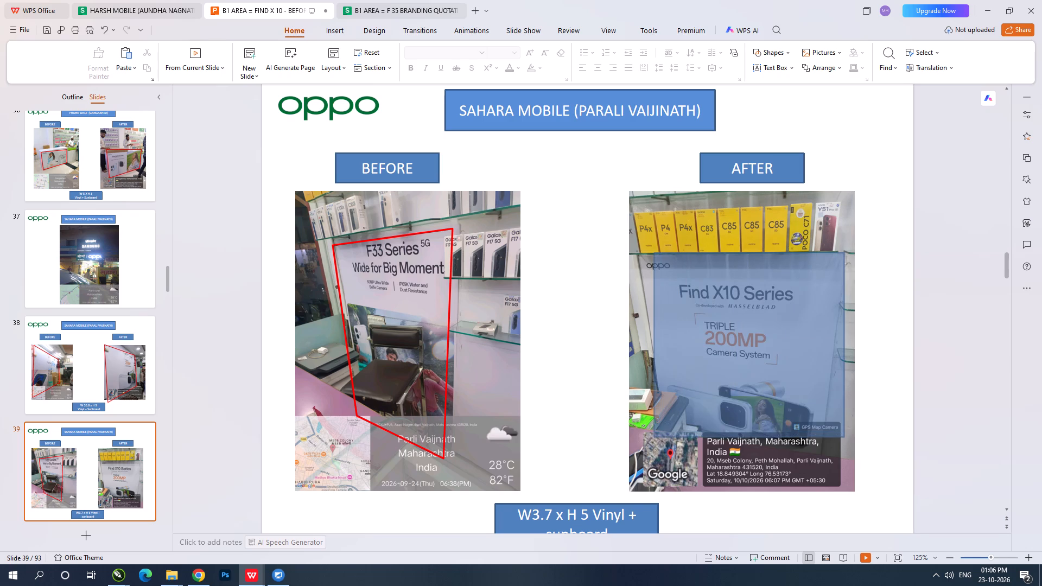
drag(655, 436, 644, 437)
click(554, 56)
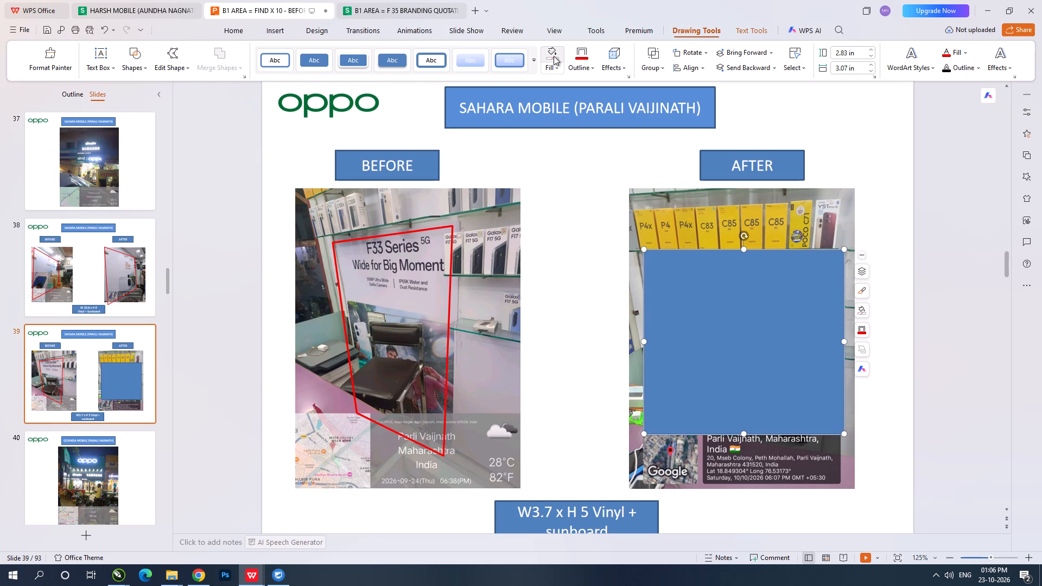
click(580, 59)
Edit both lower corner points of slide 39's AFTER outline inward to follow the tapering sides of the Find X10 panel.
click(173, 68)
click(199, 112)
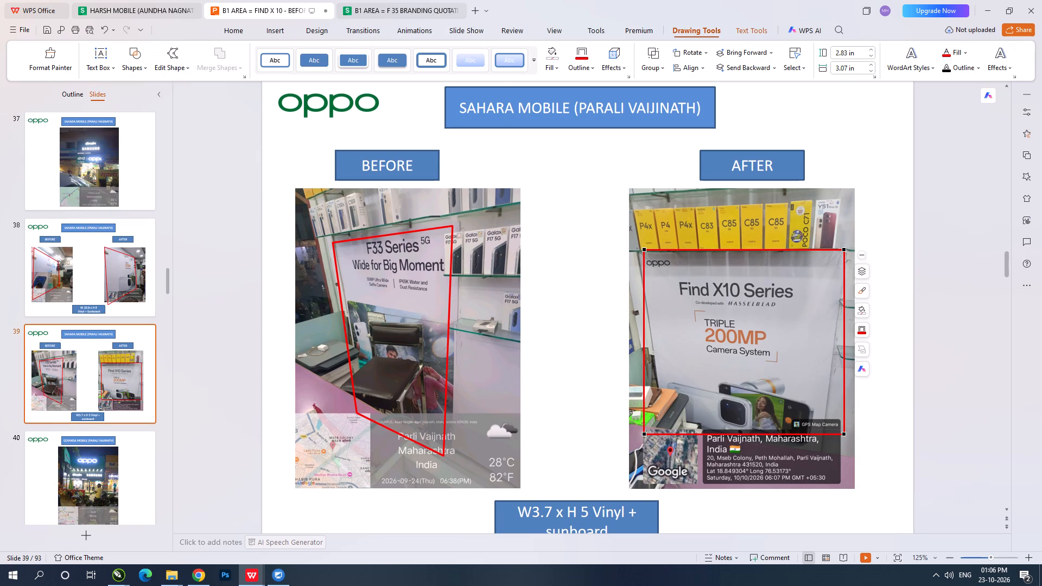
drag(844, 434, 823, 454)
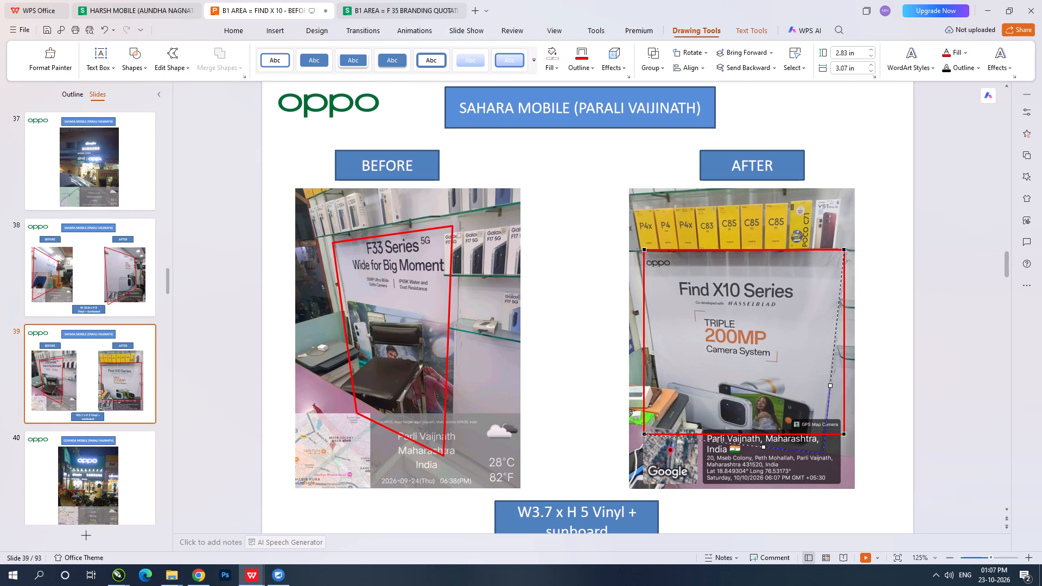
drag(646, 433, 662, 427)
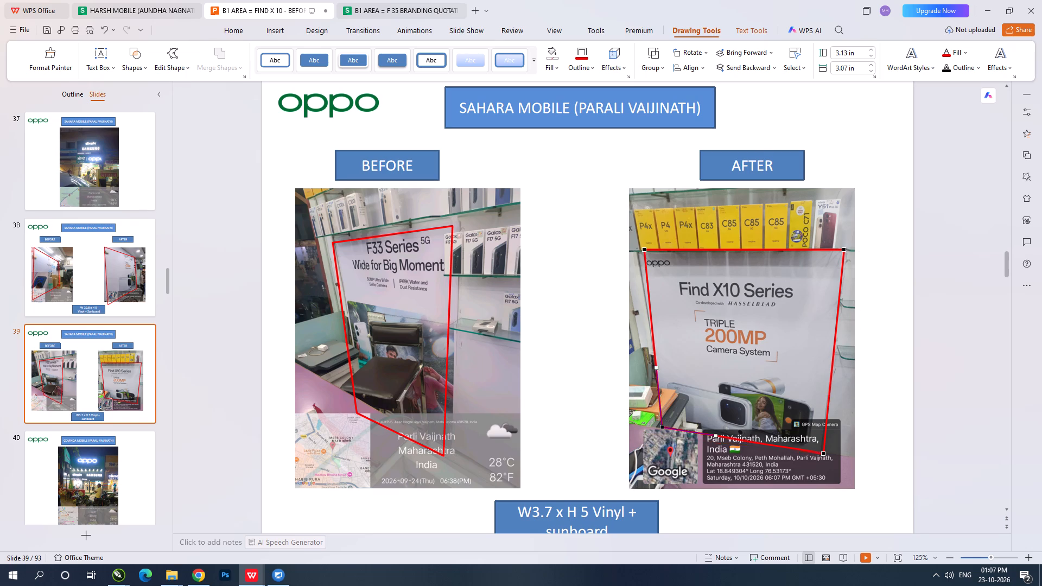
click(947, 354)
On slide 41, draw a rectangle about 2.76 × 1.42 in over the AFTER photo's upper Find X10 panel, with no fill and a red outline.
key(Down)
key(Down)
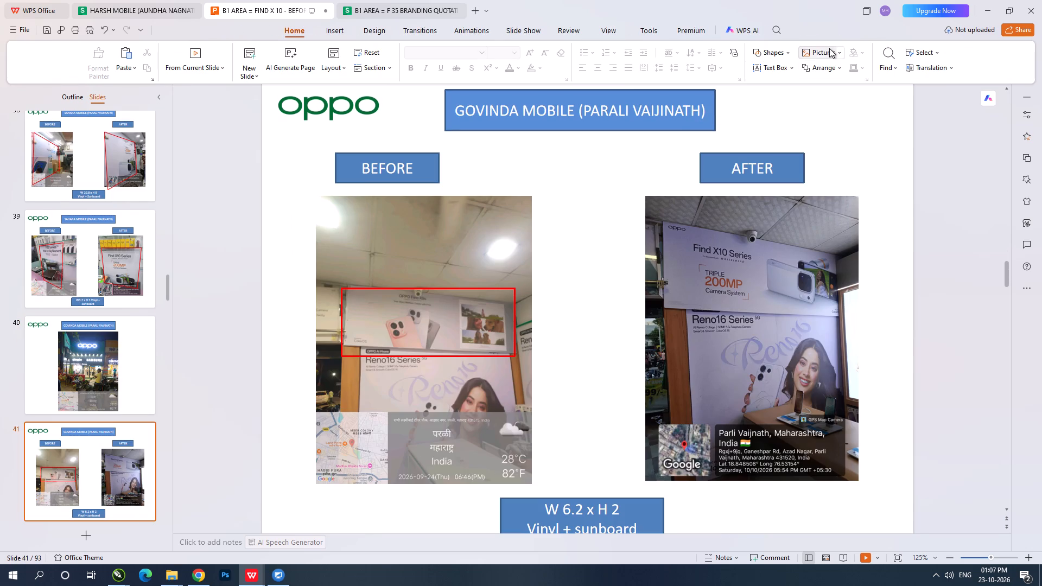
click(819, 50)
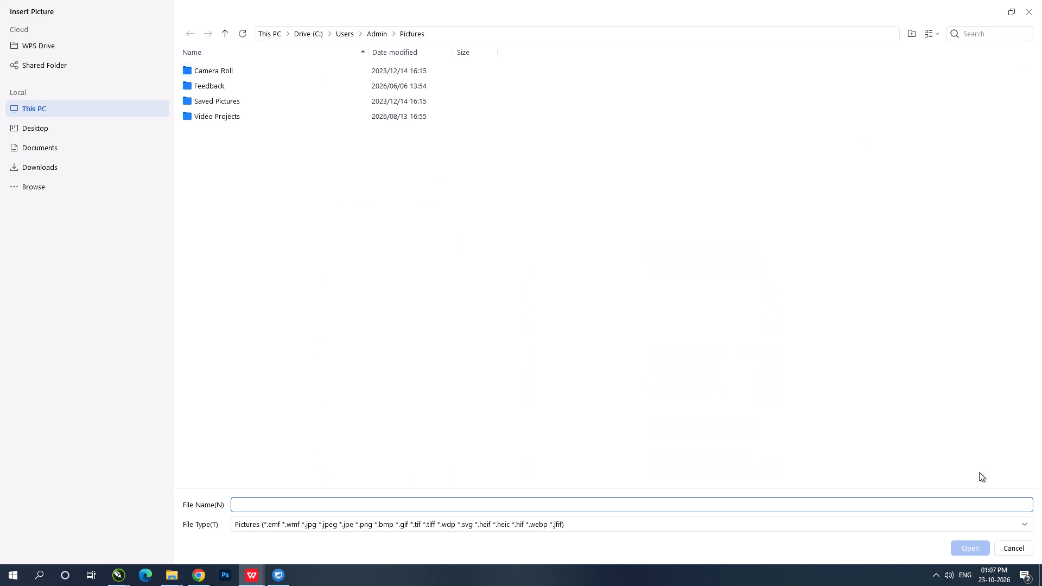
click(1025, 547)
click(768, 49)
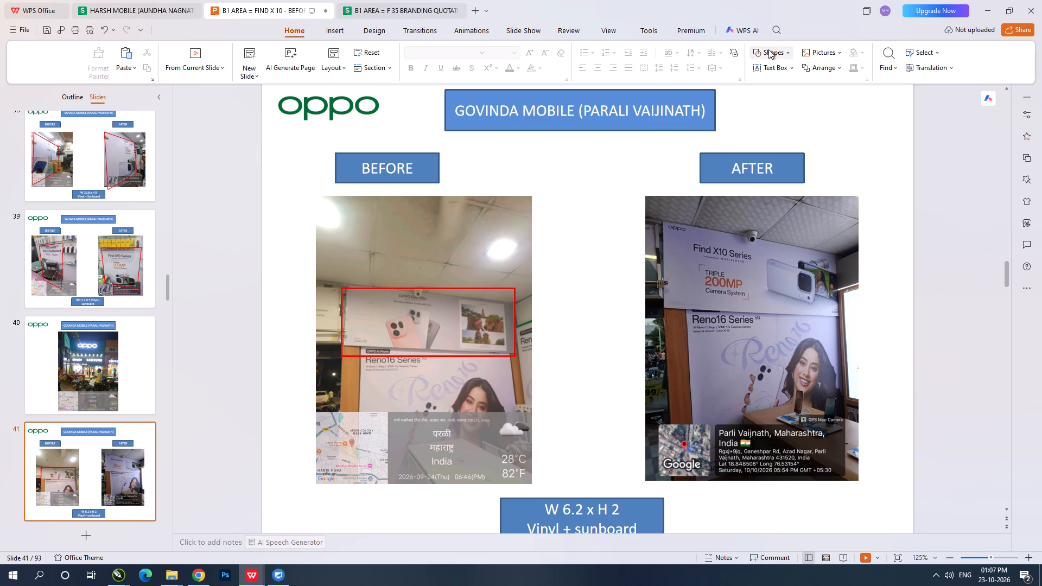
click(759, 125)
drag(663, 222, 842, 313)
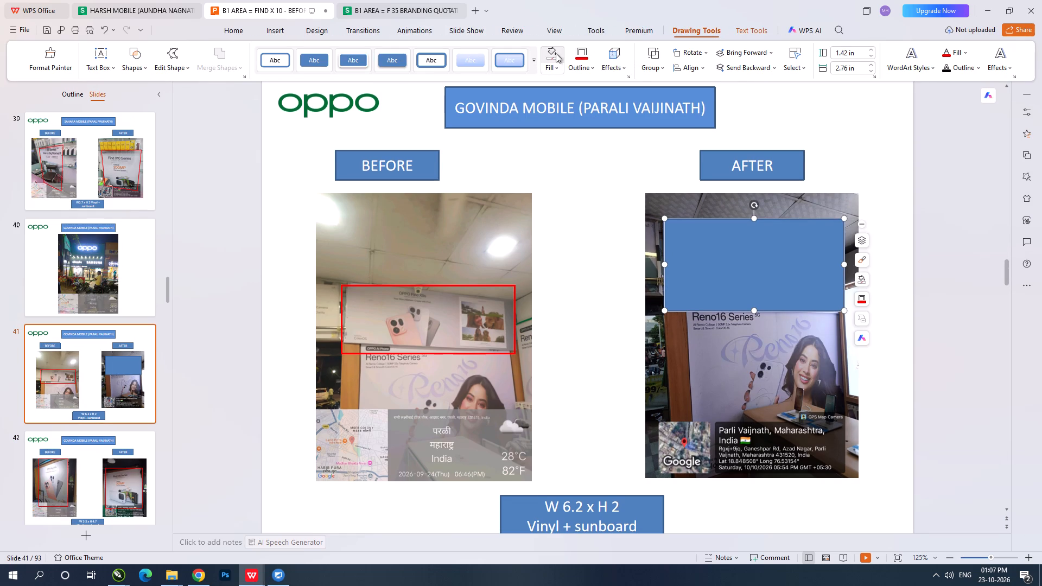
click(557, 52)
click(595, 58)
Edit the upper-right and lower-left corner points of slide 41's AFTER outline to follow the slanted edges of the Find X10 panel.
click(183, 63)
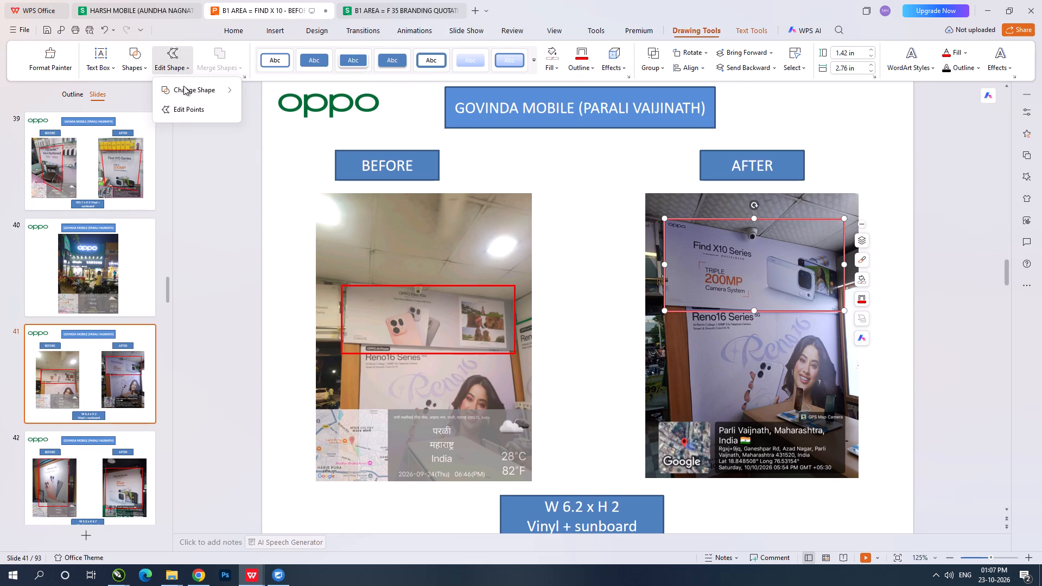
click(188, 108)
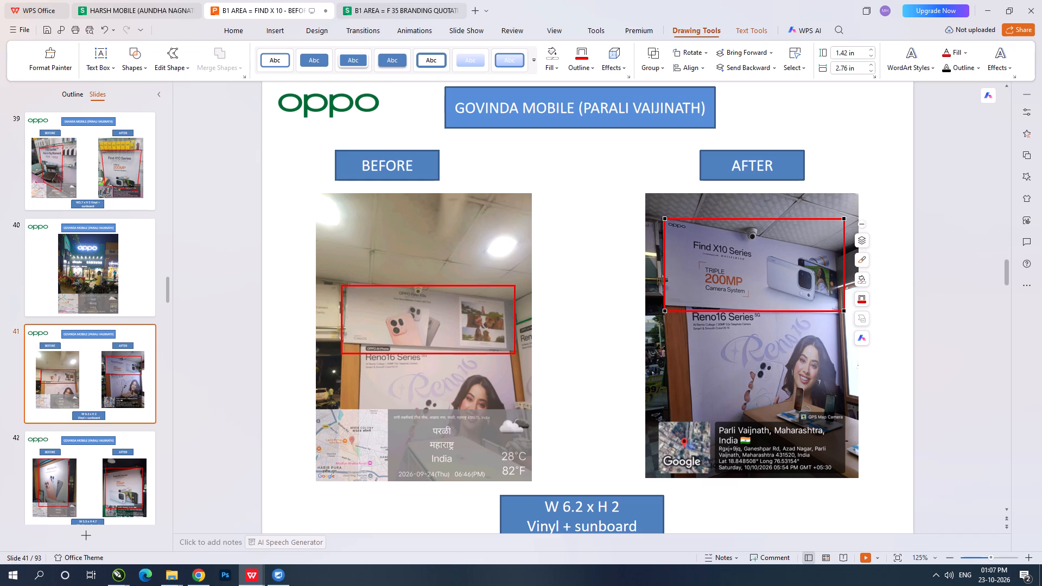
drag(845, 218, 835, 251)
drag(665, 310, 663, 305)
click(944, 329)
On slide 44, draw a rectangle about 2.68 × 1.42 in over the AFTER photo's Find X10 wall panel, with no fill and a red outline.
key(Down)
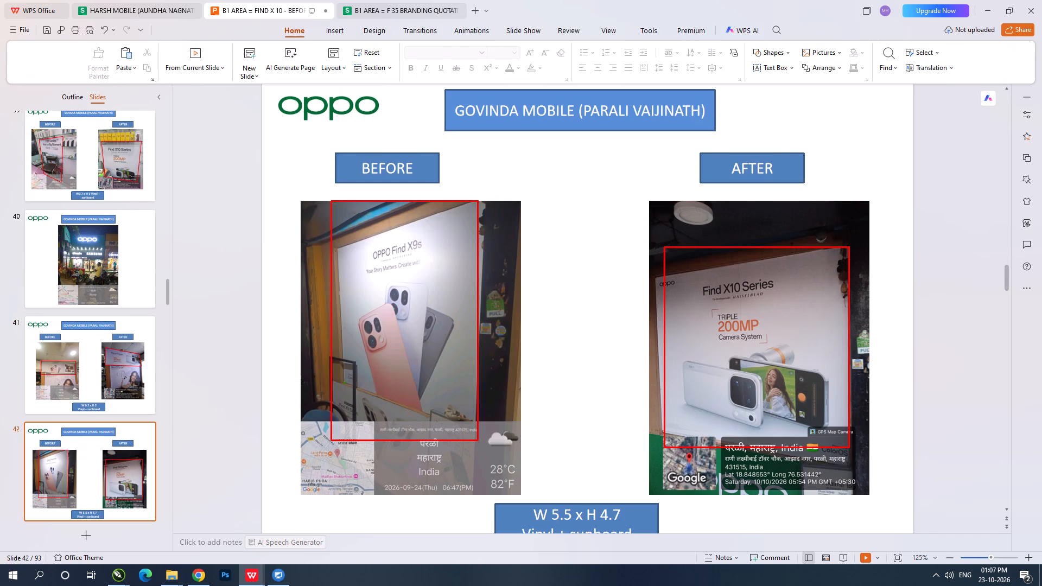
key(Down)
key(Down)
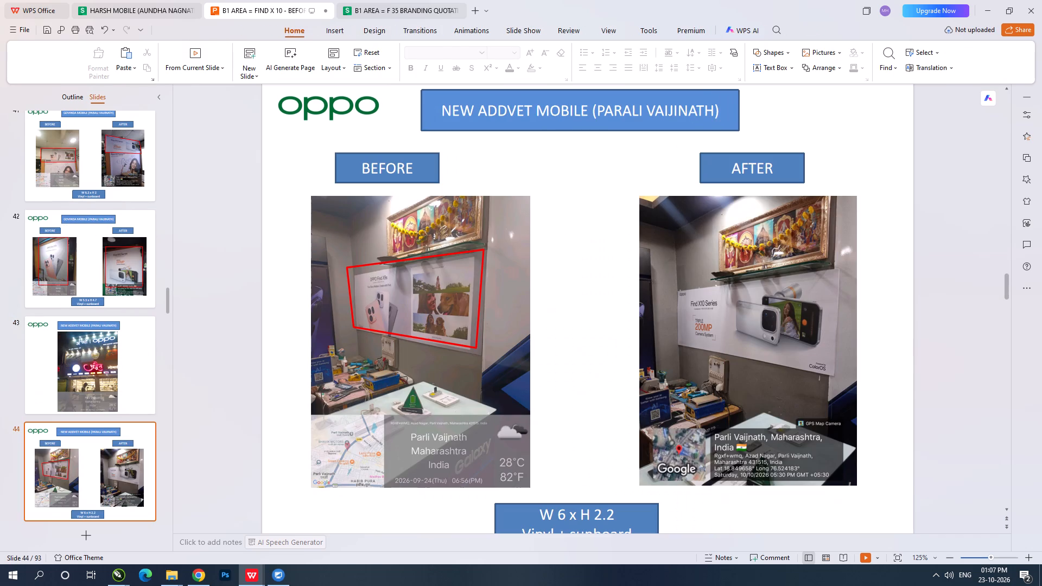
click(823, 52)
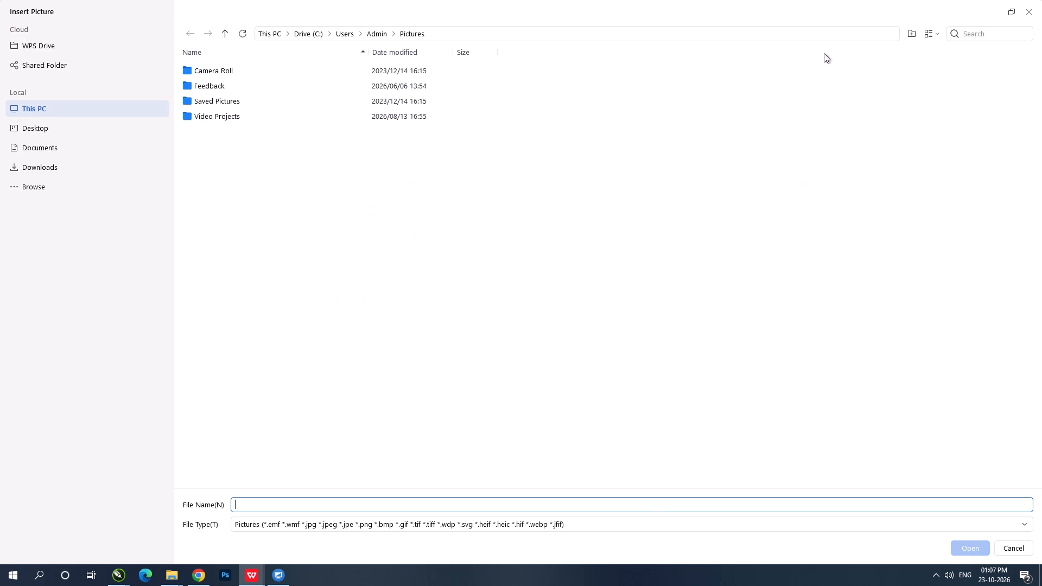
click(1012, 549)
click(771, 52)
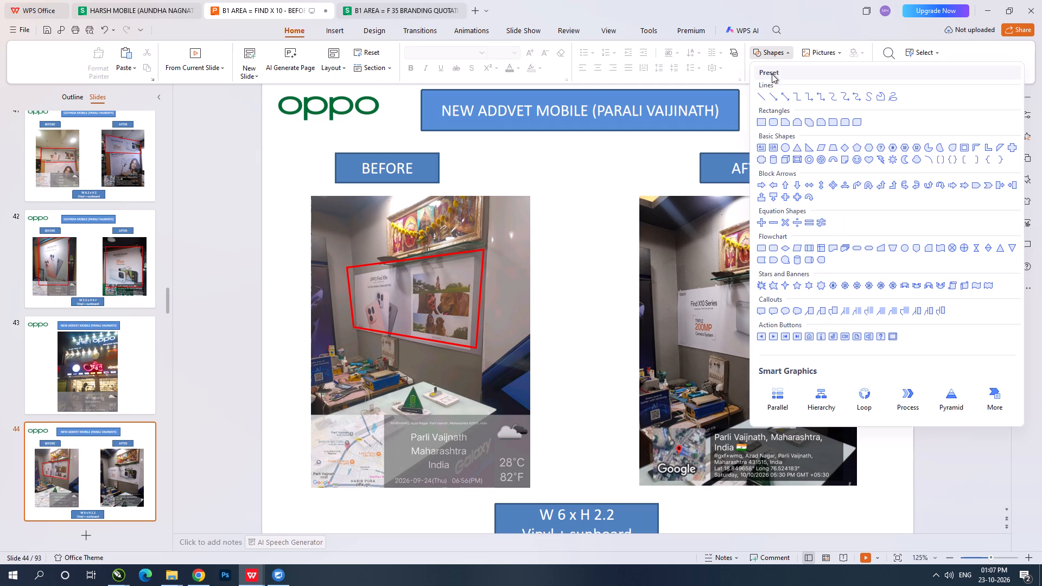
click(764, 121)
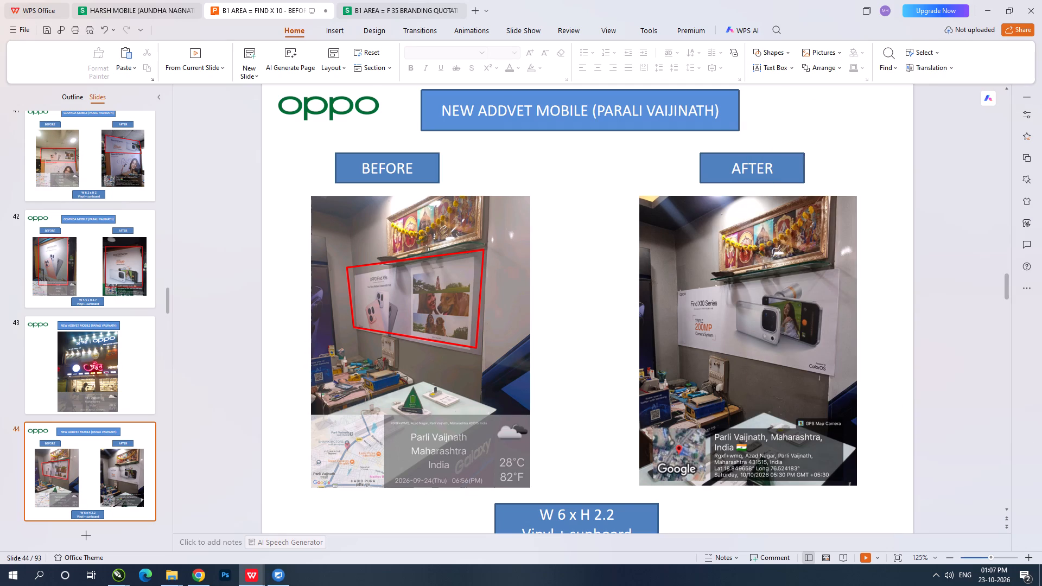
drag(842, 273, 670, 363)
click(557, 52)
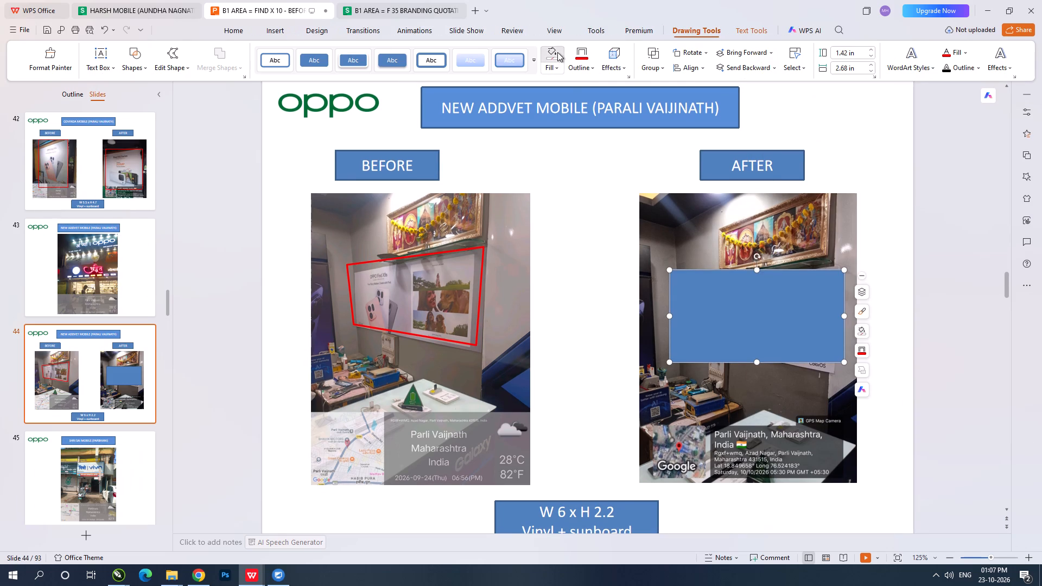
click(582, 56)
Edit all four corner points of slide 44's AFTER outline to match the perspective of the Find X10 wall panel.
click(178, 69)
click(186, 110)
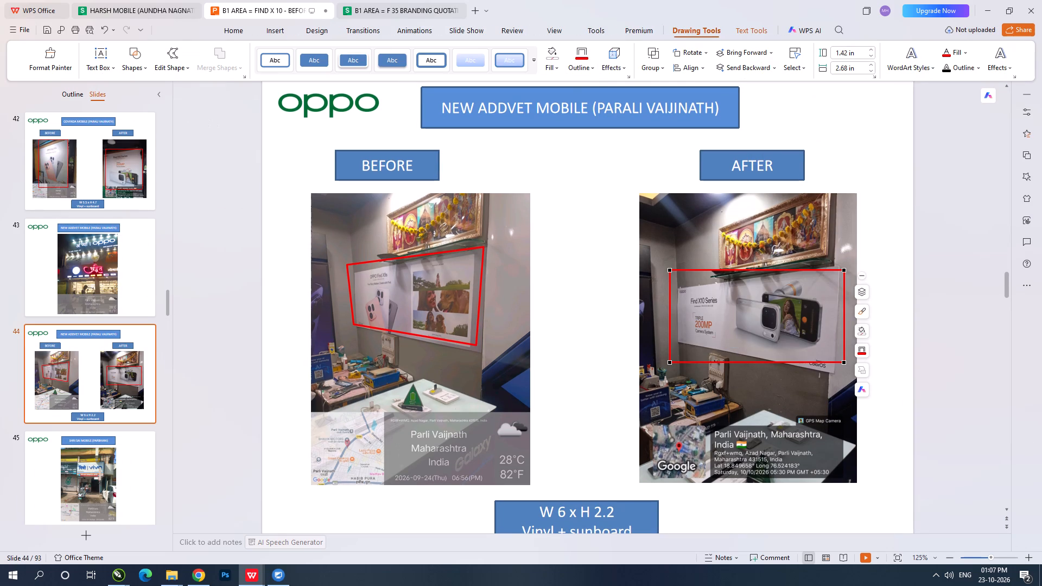
drag(670, 270, 679, 286)
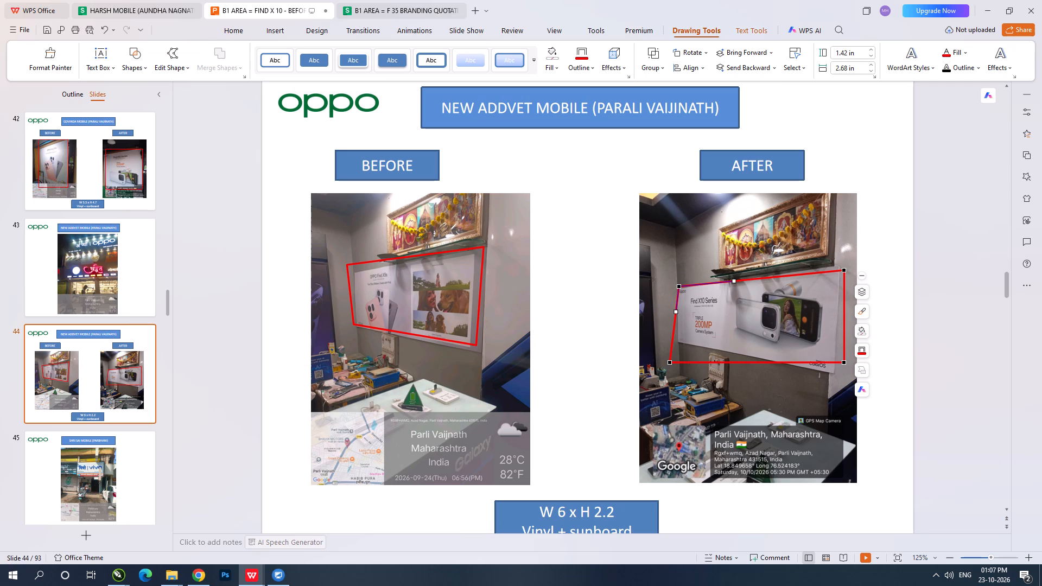
drag(671, 362, 678, 345)
drag(845, 362, 830, 372)
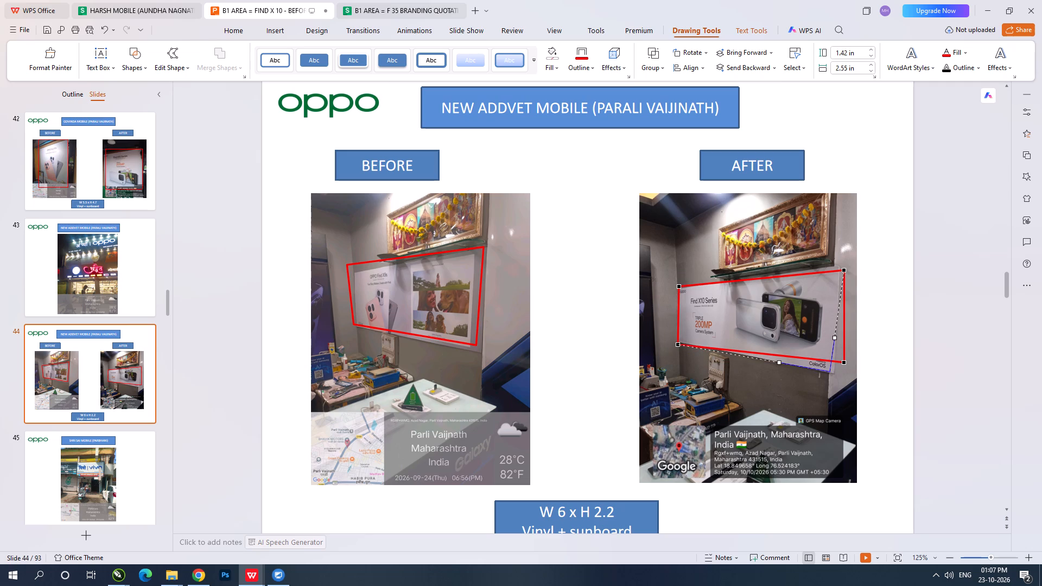
drag(830, 372, 835, 373)
drag(846, 270, 835, 266)
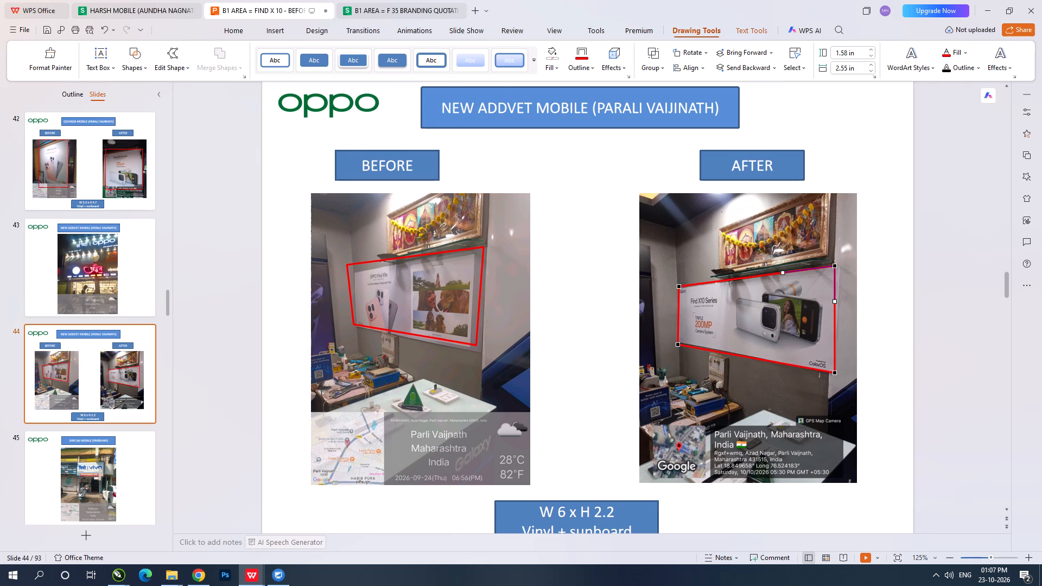
click(932, 271)
On slide 46, draw a rectangle about 1.89 × 2.28 in over the AFTER photo's Find X10 counter panel, with no fill and a red outline.
key(Down)
key(Down)
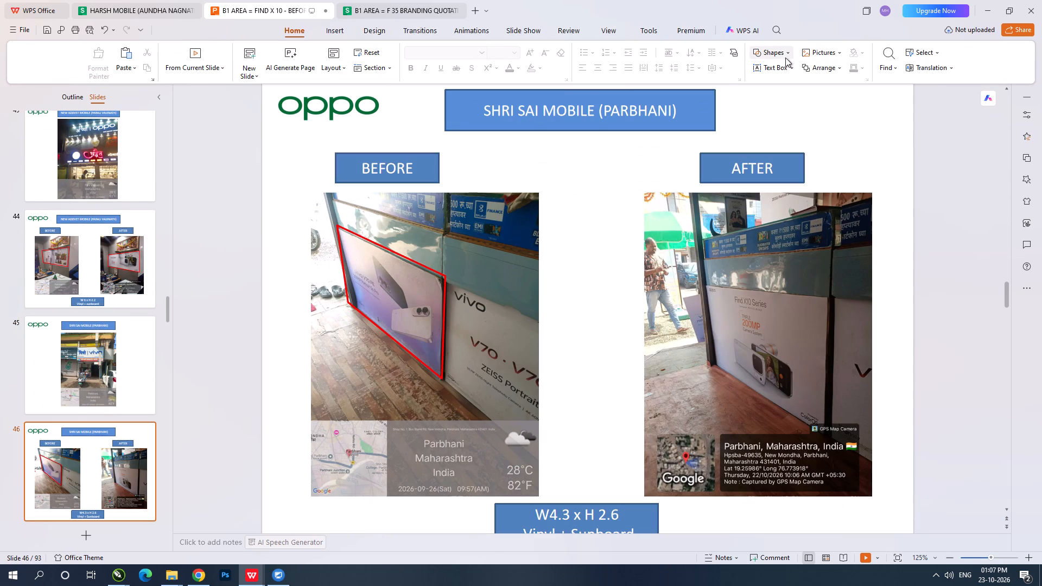
click(784, 52)
click(763, 120)
drag(706, 285, 827, 431)
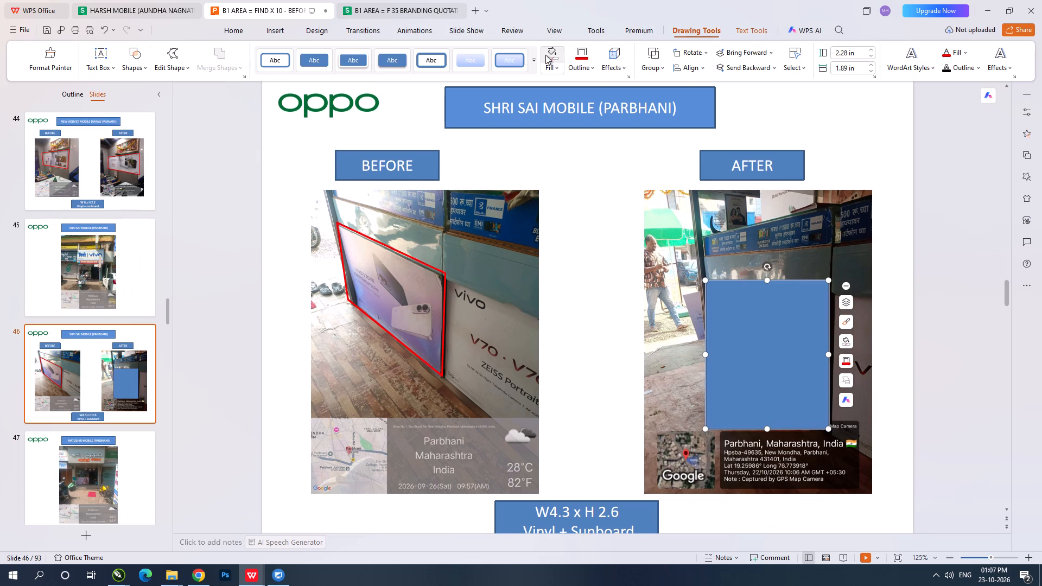
click(545, 55)
click(576, 60)
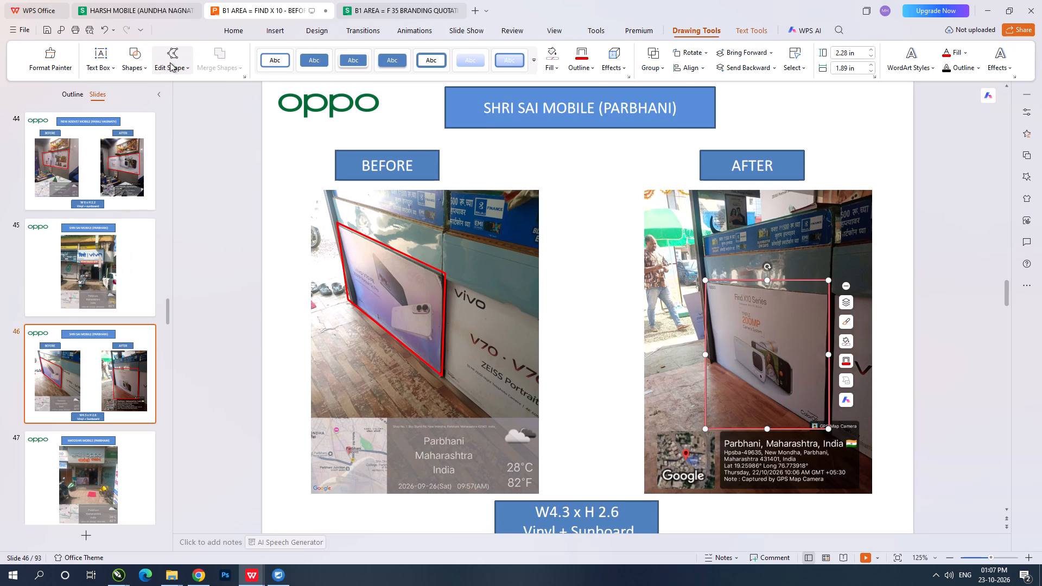
Edit the upper-right and both lower corner points of slide 46's AFTER outline to follow the perspective of the counter panel.
click(170, 62)
click(194, 110)
drag(706, 431, 714, 361)
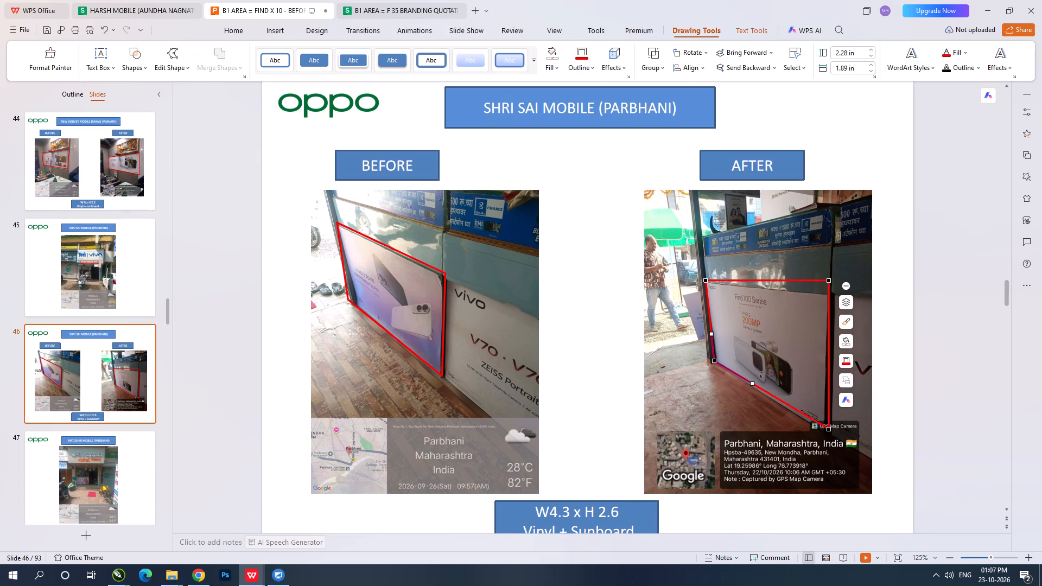
drag(829, 281, 828, 295)
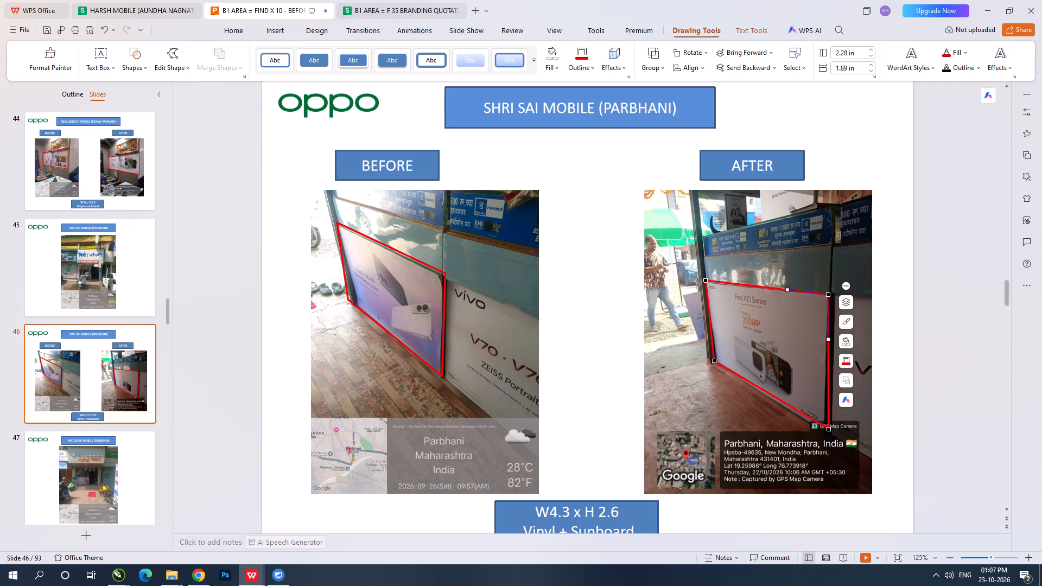
drag(829, 430, 821, 430)
click(946, 337)
On slide 48, draw a rectangle about 1.50 × 3.78 in over the AFTER photo's tall Find X10 panel, with no fill and a red outline.
key(Down)
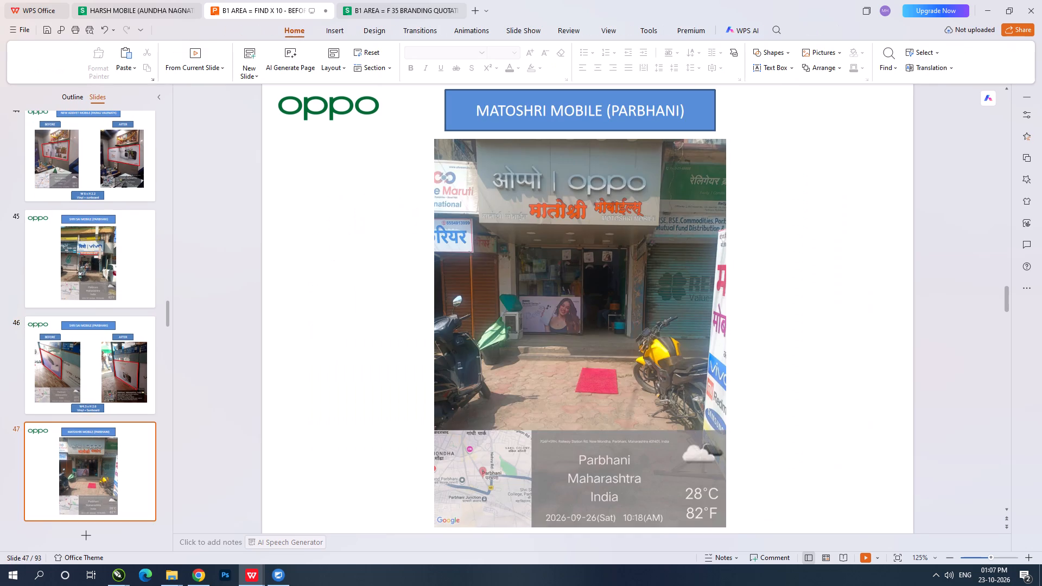
key(Down)
click(772, 51)
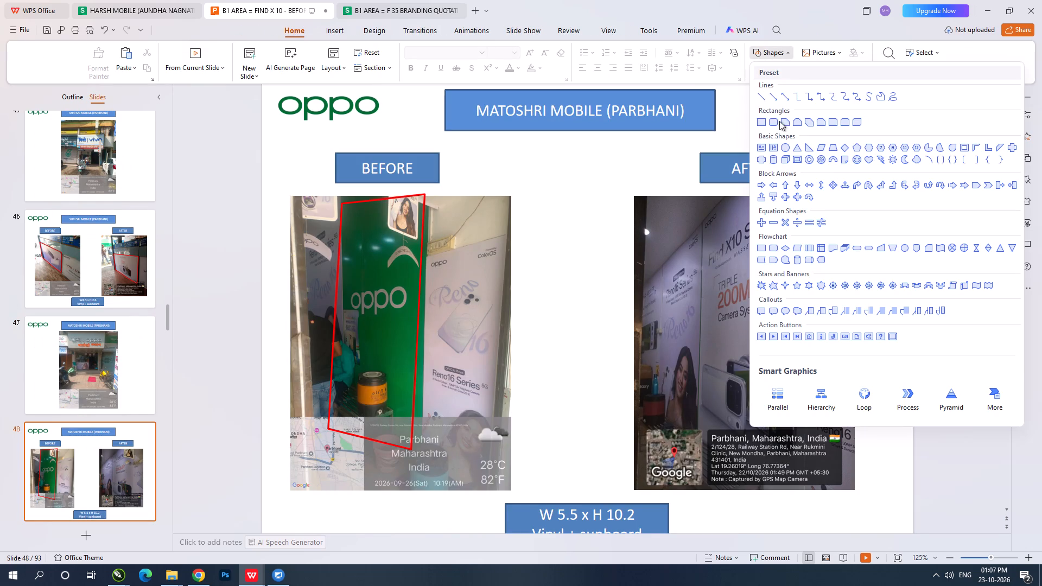
click(763, 120)
drag(803, 460, 792, 441)
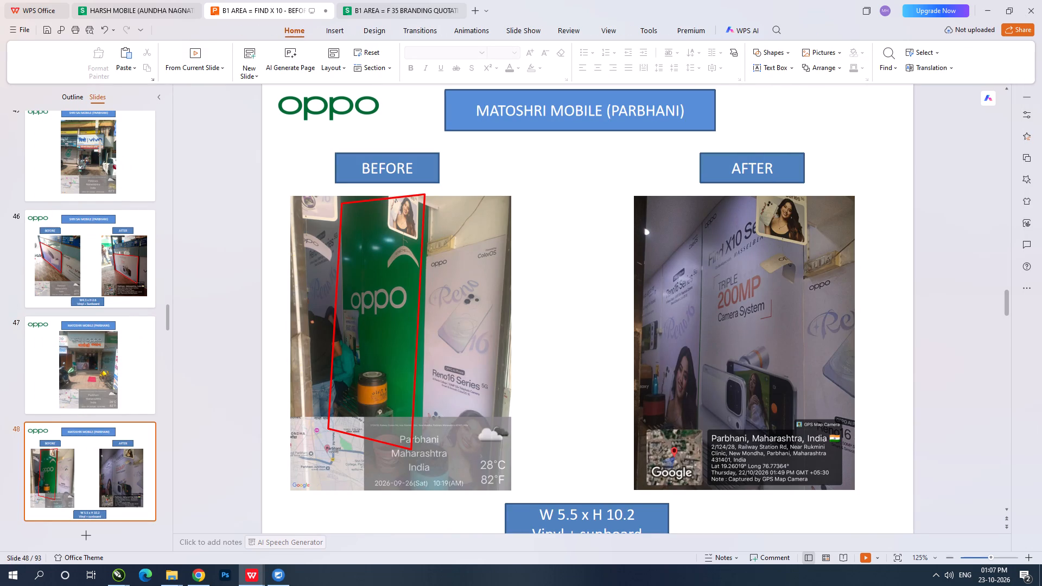
drag(792, 441, 706, 217)
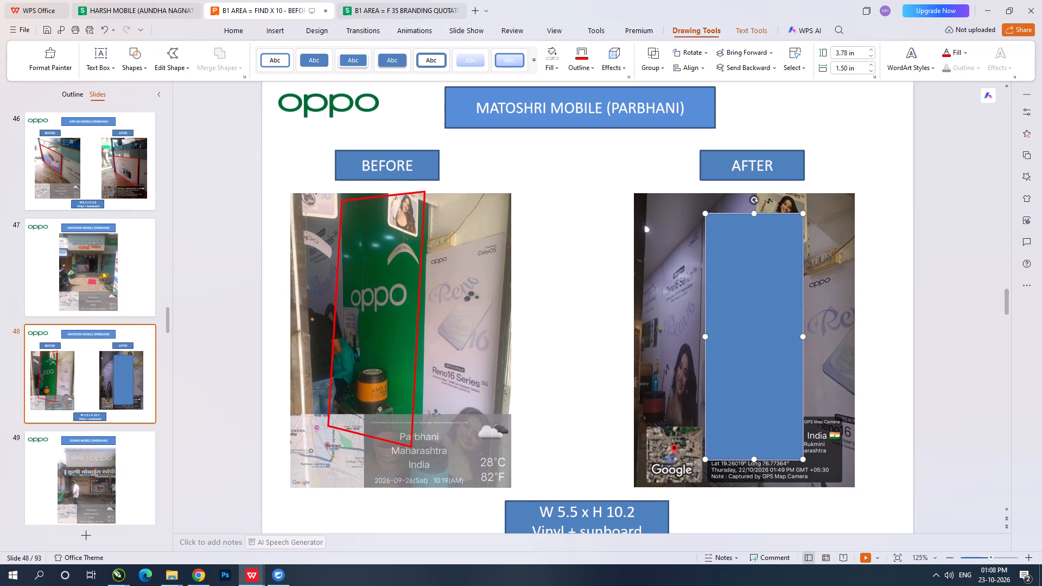
click(552, 56)
click(584, 66)
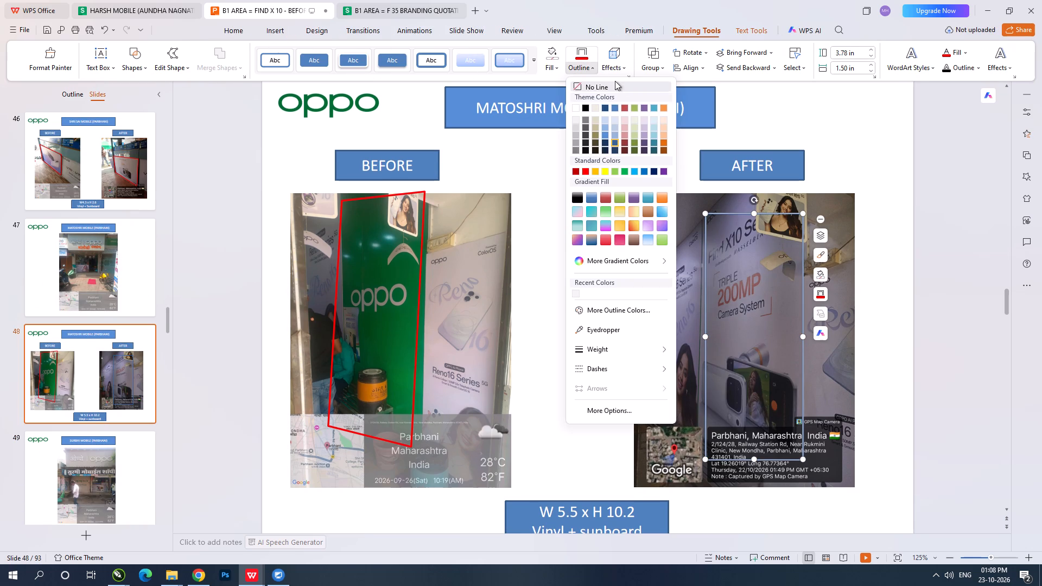
click(576, 58)
click(579, 58)
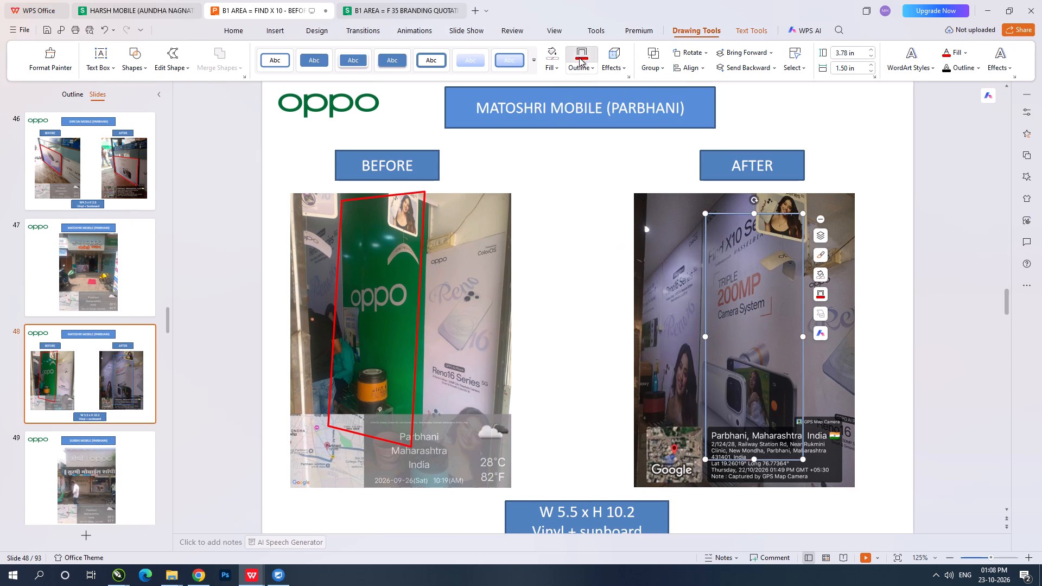
Edit the upper-right and both lower corner points of slide 48's AFTER outline to follow the slanted edges of the tall Find X10 panel.
click(169, 56)
click(185, 109)
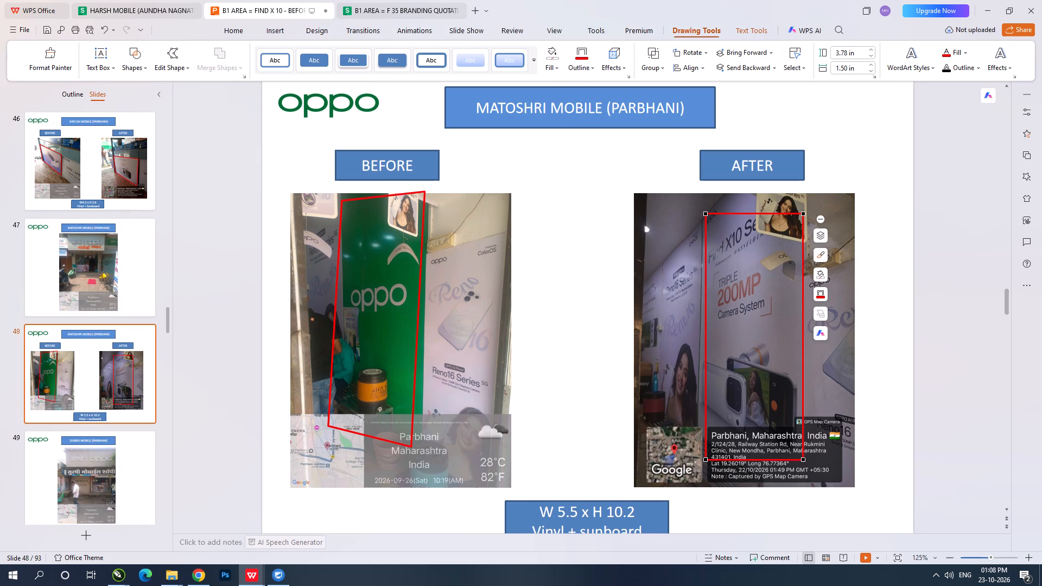
drag(805, 212, 803, 181)
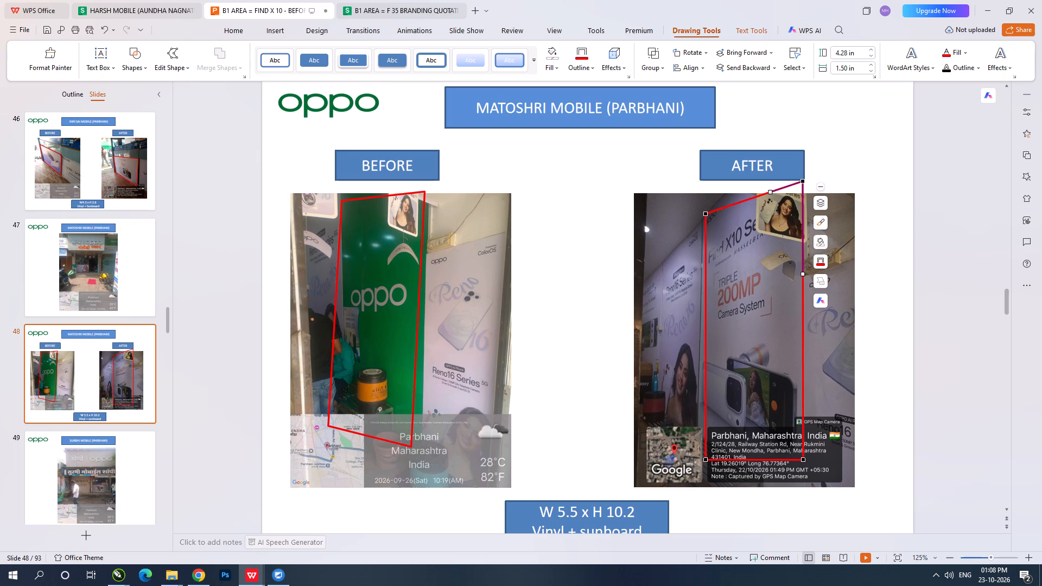
drag(706, 460, 694, 460)
drag(804, 460, 790, 487)
click(926, 378)
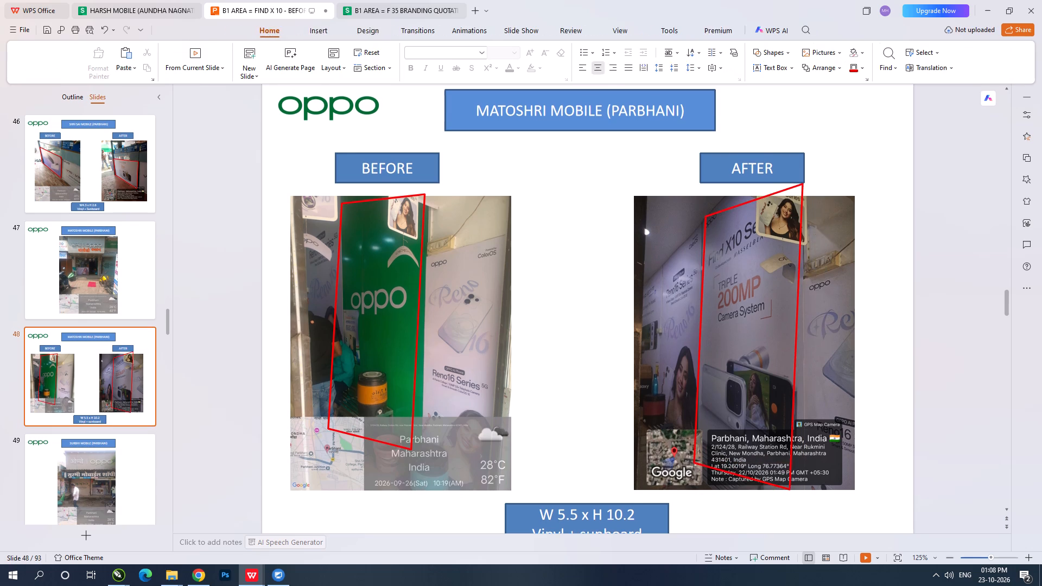
On slide 50, draw a rectangle over the Find X10 counter branding in the AFTER photo.
key(Down)
key(Down)
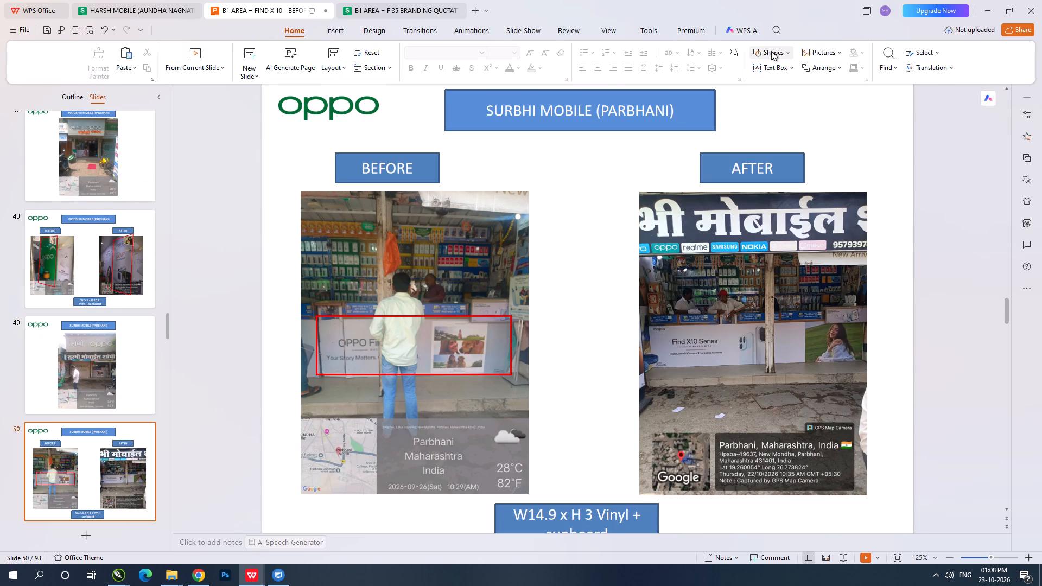
click(771, 51)
click(763, 120)
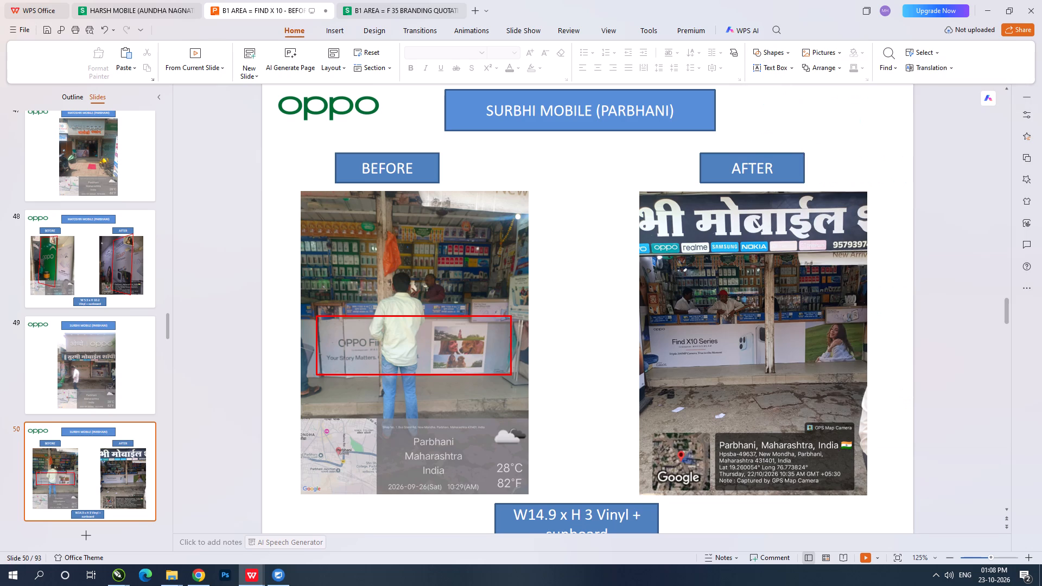
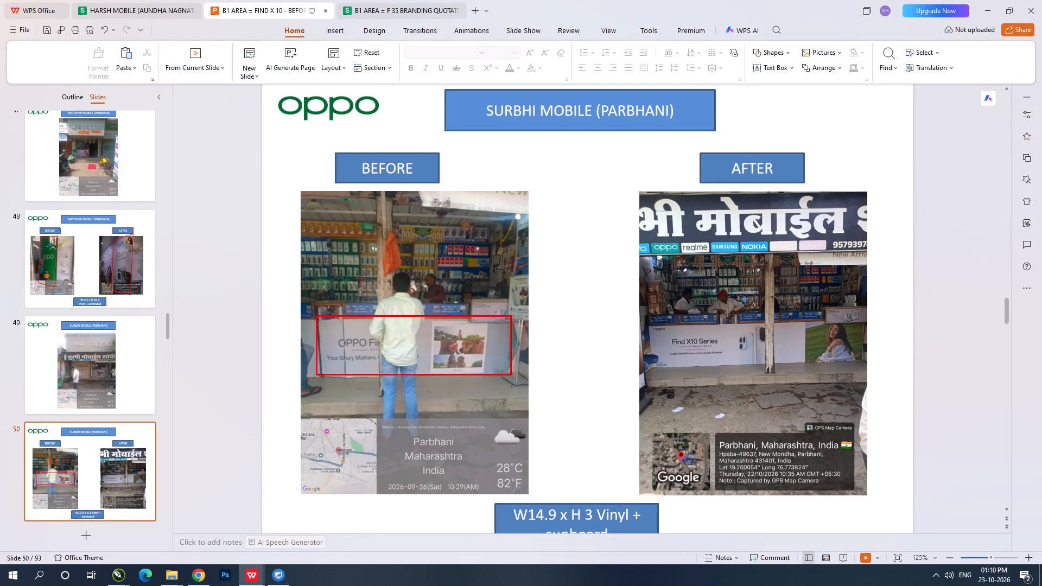
drag(649, 324, 863, 369)
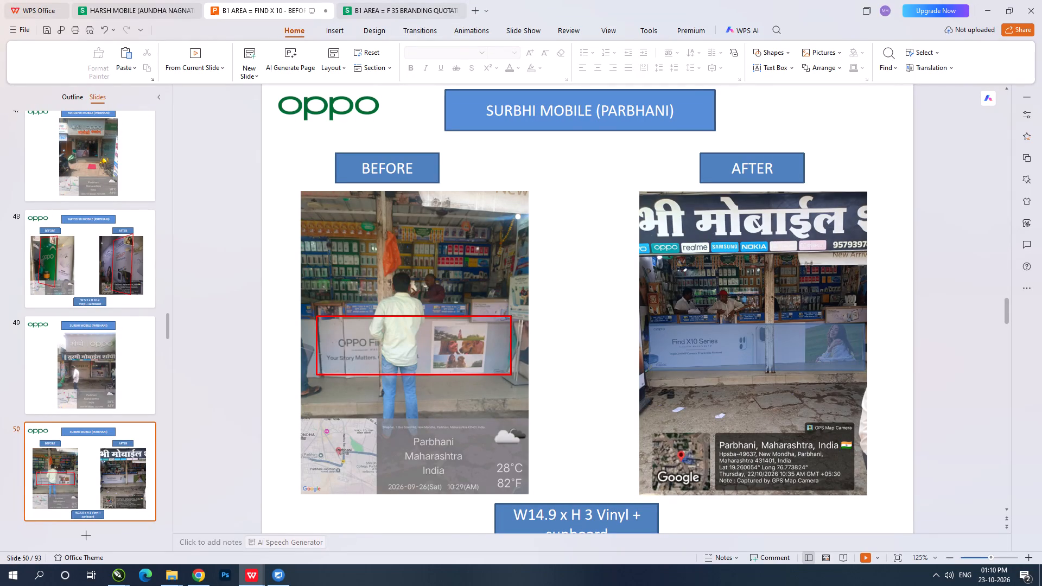
drag(863, 369, 863, 371)
click(550, 57)
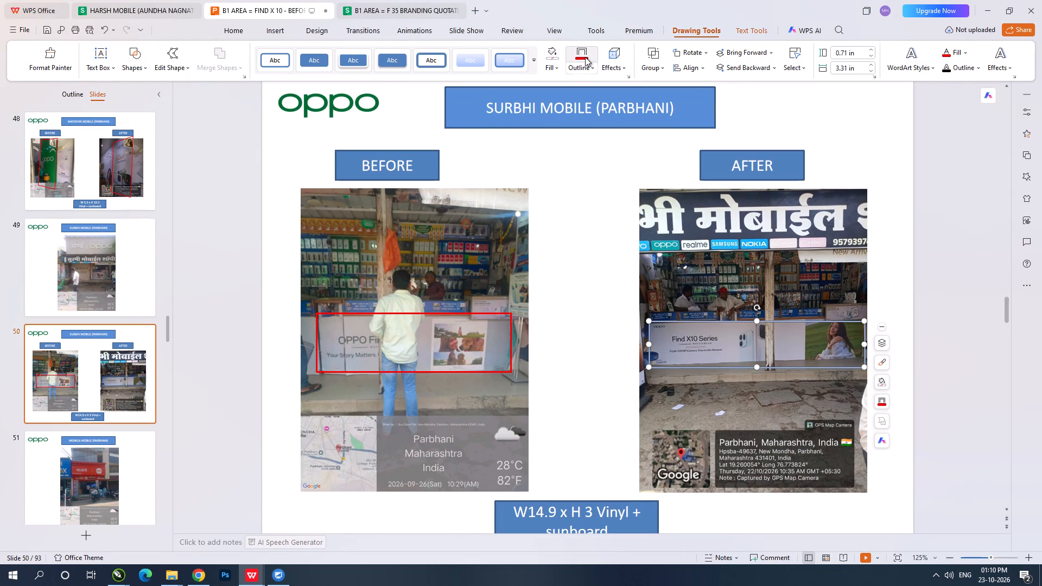
click(587, 57)
click(945, 317)
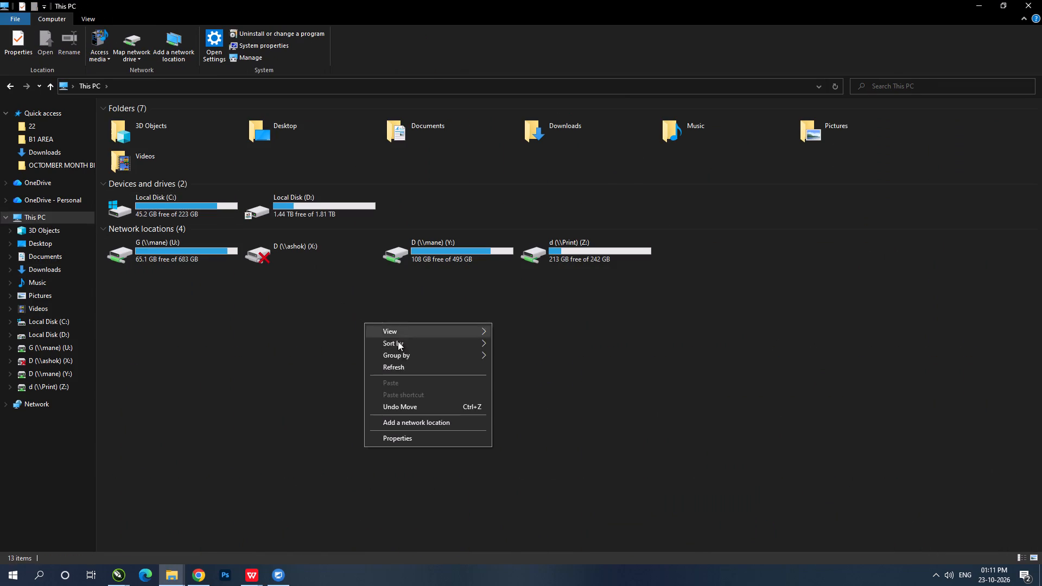
click(394, 366)
click(445, 329)
double_click(428, 250)
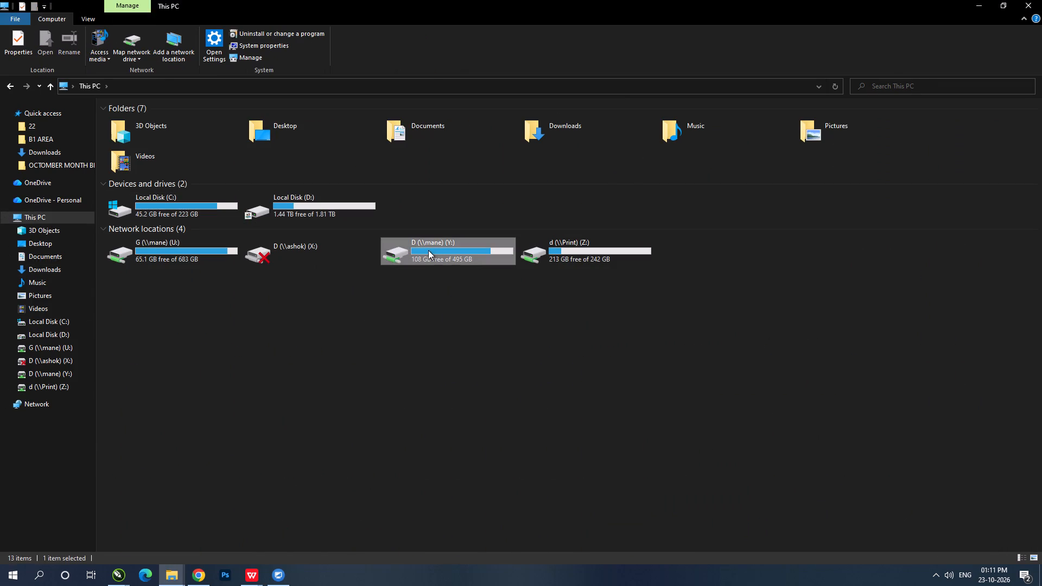
Go back to This PC and open the OPPO RUTURAJ SIR folder on Local Disk (D:).
click(58, 220)
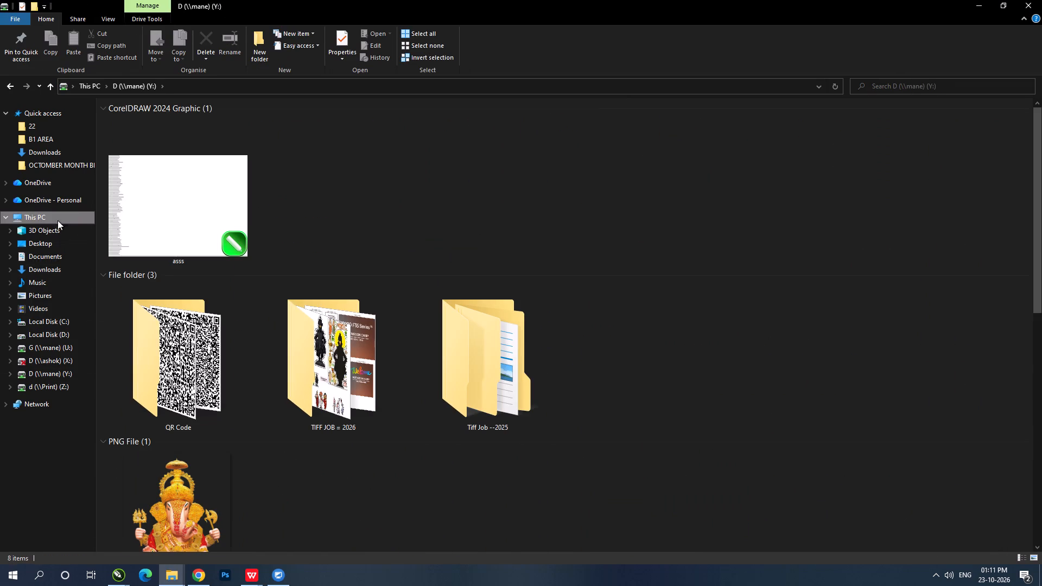
double_click(323, 205)
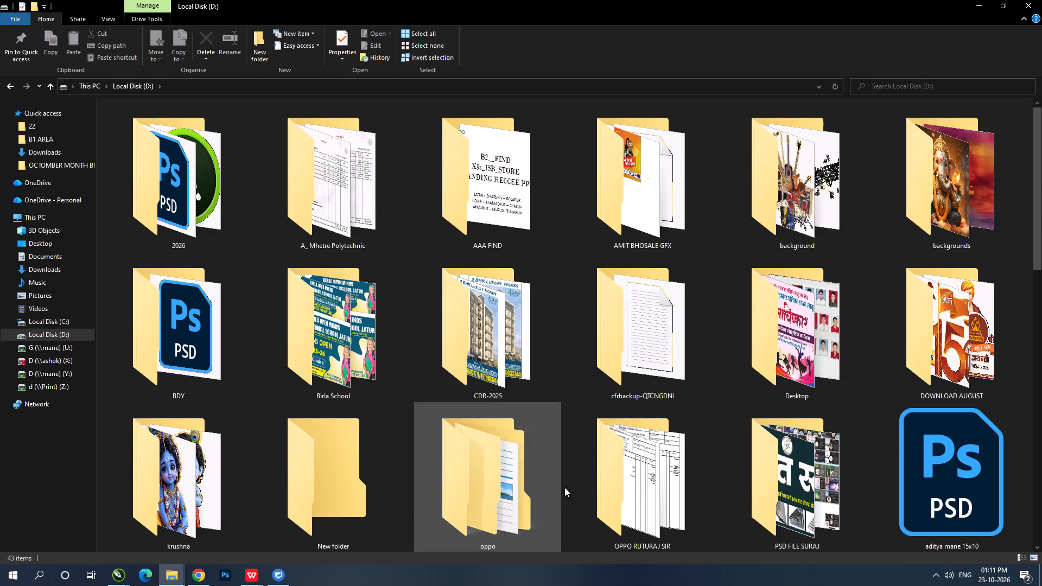
double_click(641, 484)
Look into the RUTURAJ SIR MAY MONTH ACP BOARD folder and return to its parent folder.
click(331, 448)
click(322, 345)
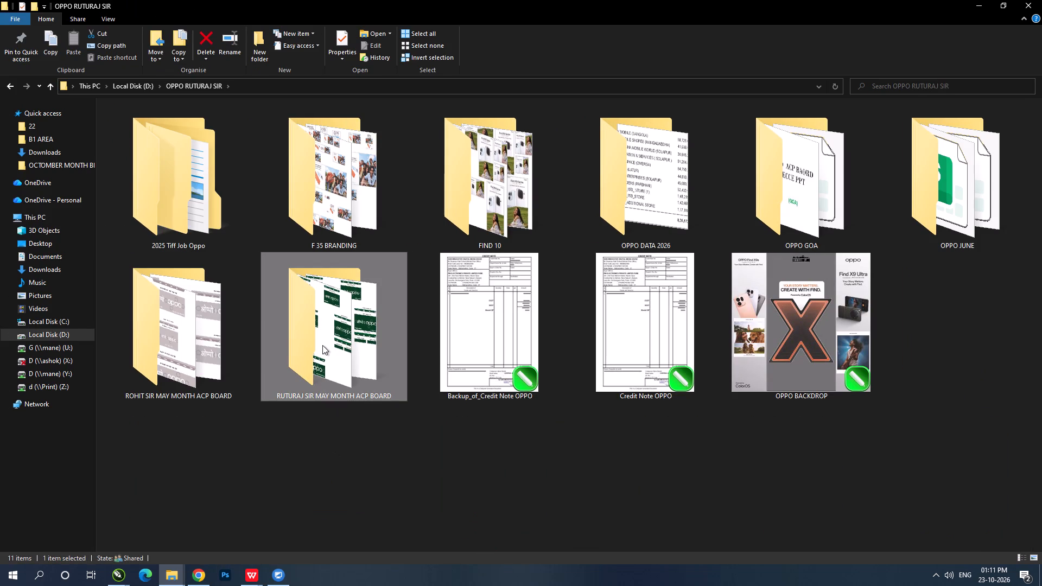
double_click(322, 345)
key(BackSpace)
Open the OPPO SEPTEMBER ACP B2 drawing from OPPO JUNE > ACP BOARD > RUTURAJ SIR > SEPTEMBER MONTH in CorelDRAW.
click(944, 193)
double_click(944, 193)
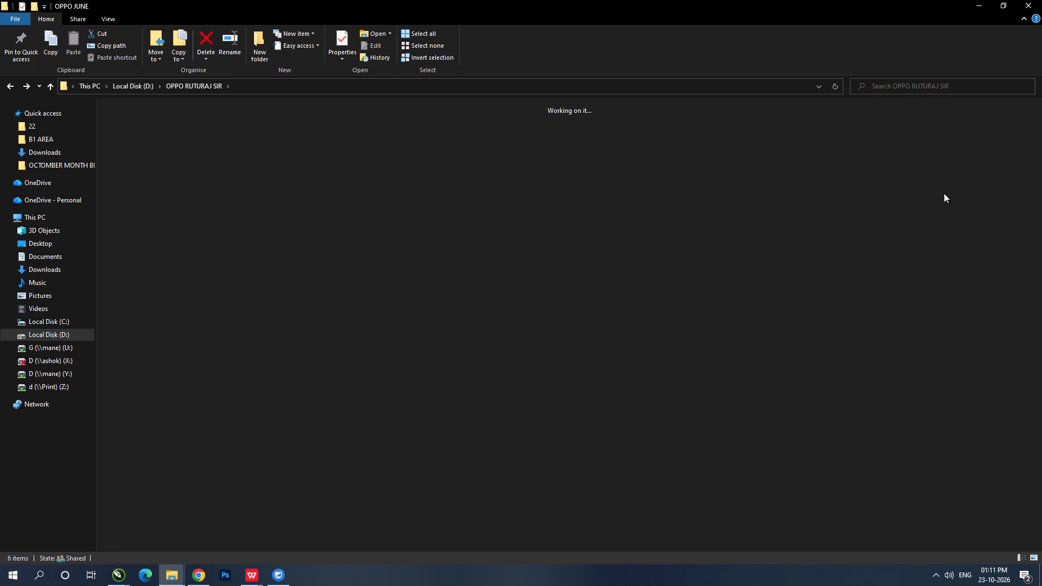
double_click(222, 205)
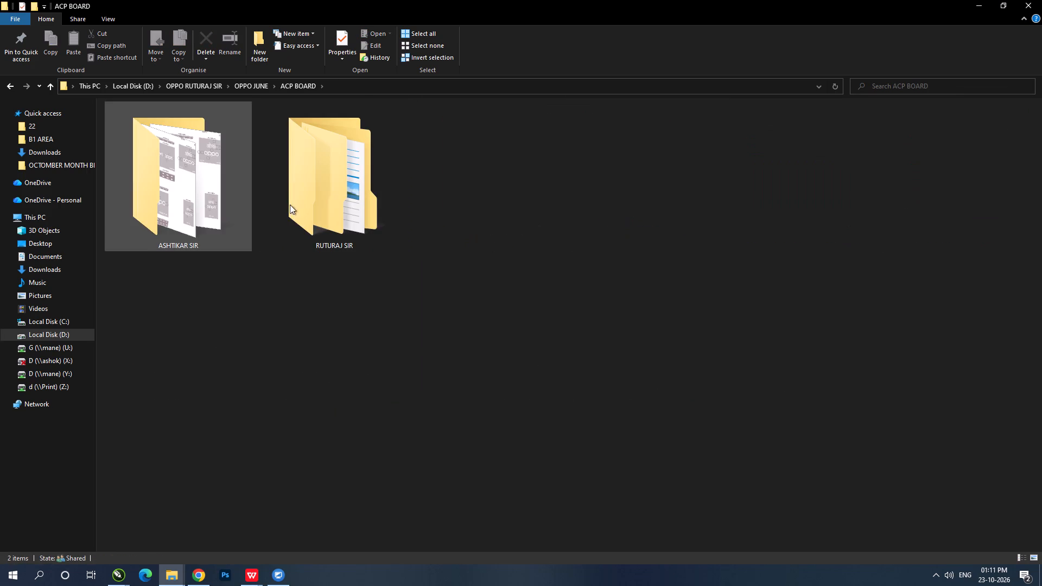
double_click(373, 199)
click(317, 346)
double_click(485, 201)
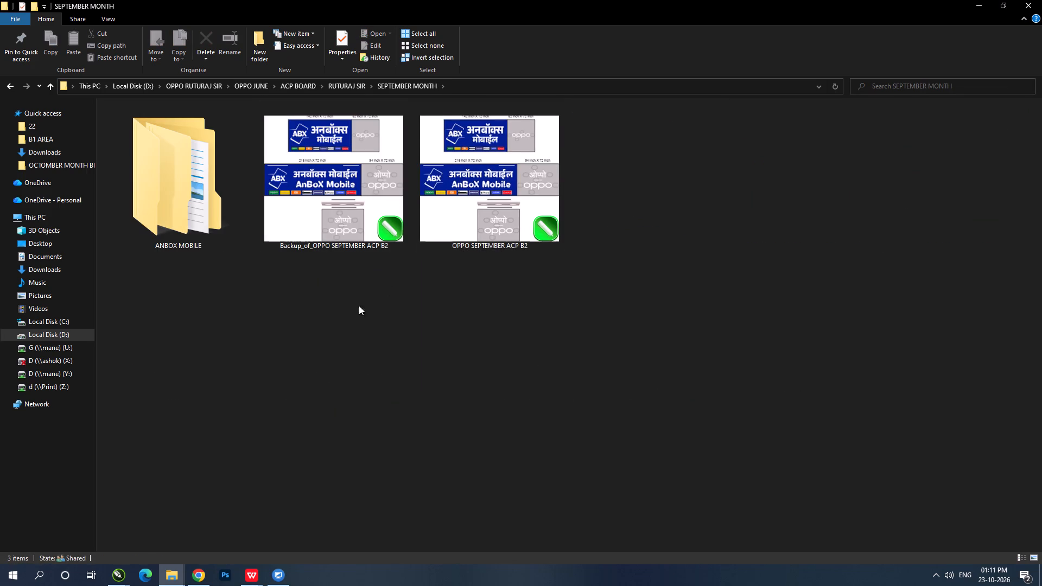
click(353, 338)
double_click(495, 205)
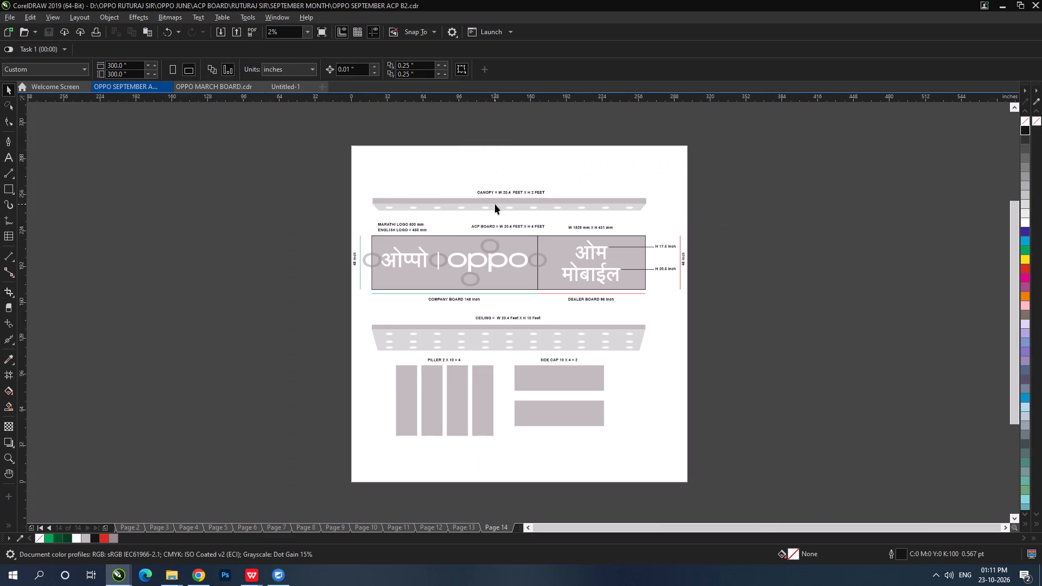